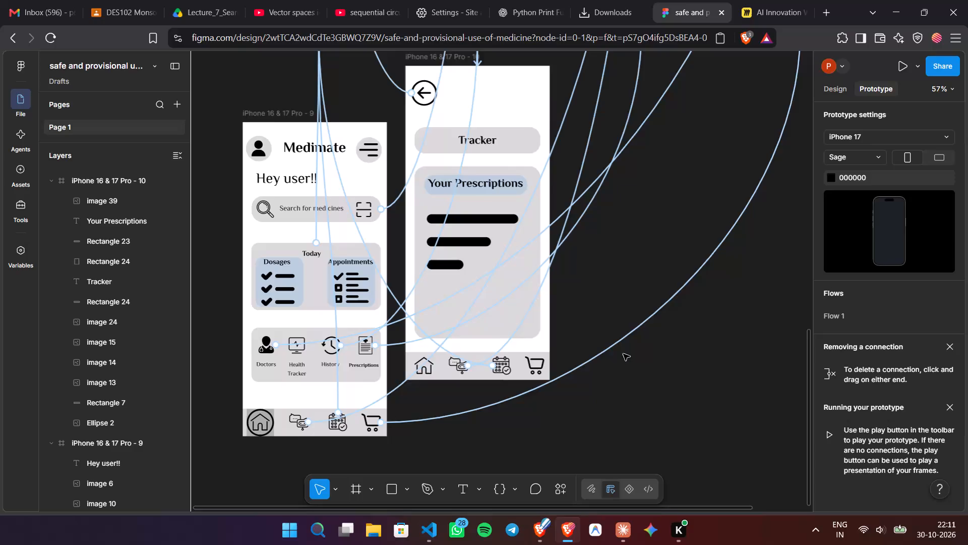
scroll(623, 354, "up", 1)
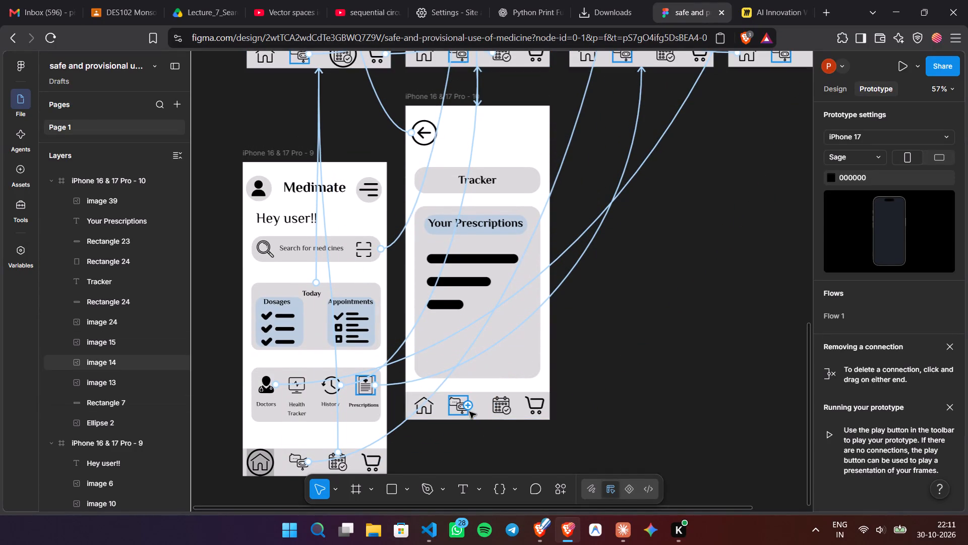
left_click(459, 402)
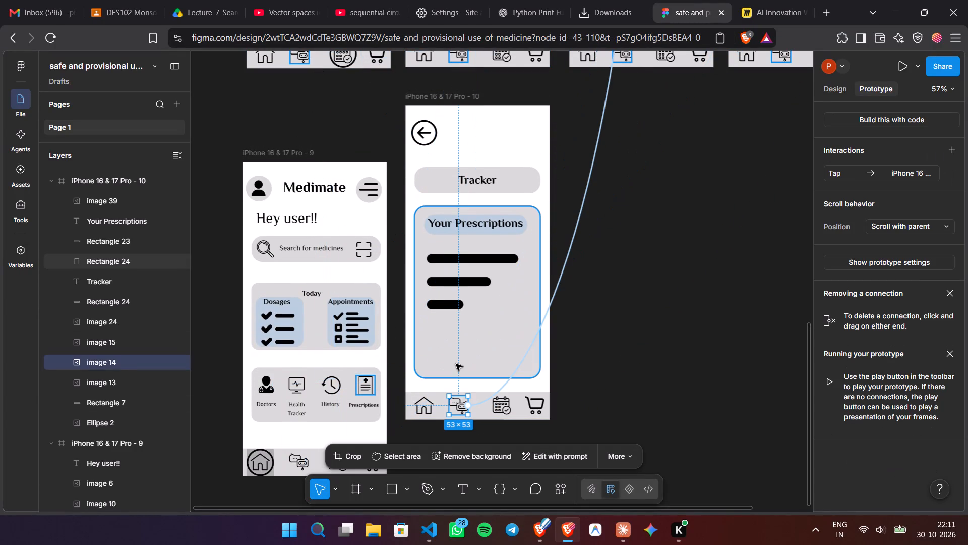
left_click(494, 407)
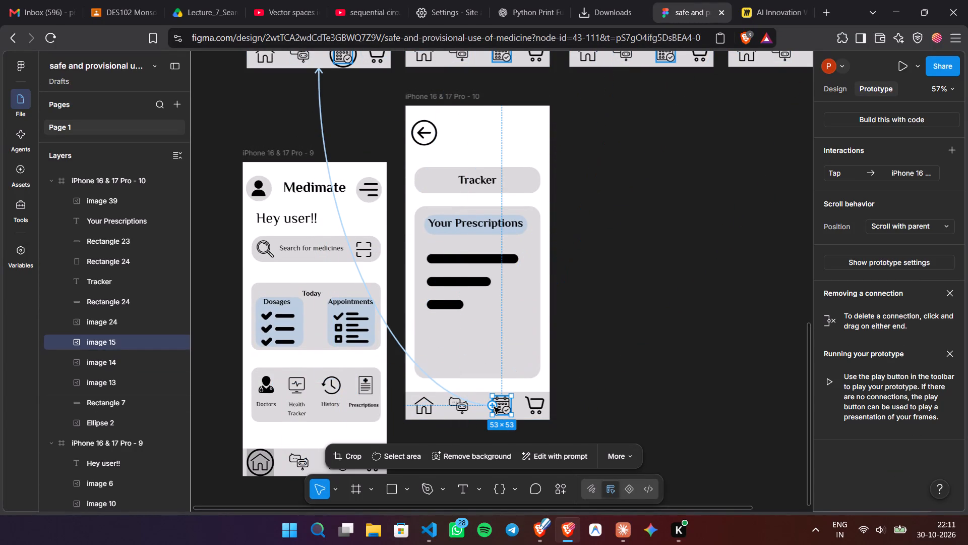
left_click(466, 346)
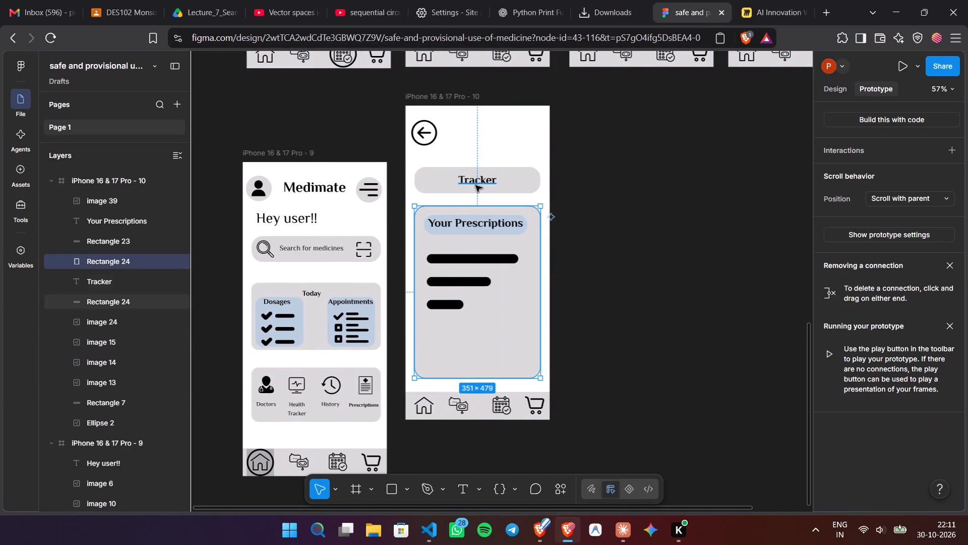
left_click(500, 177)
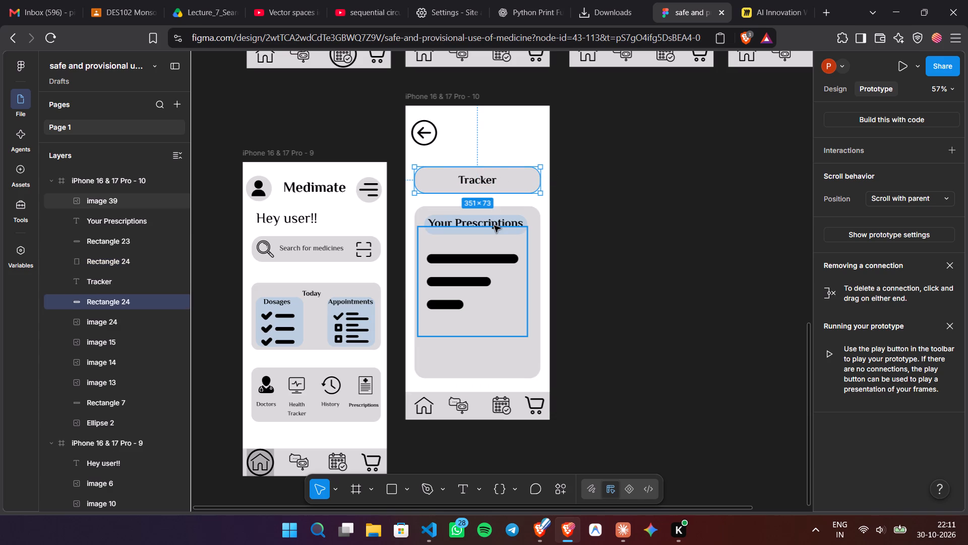
Clear the "Your Prescriptions" heading text in the card on the Tracker screen.
left_click(494, 226)
double_click(493, 222)
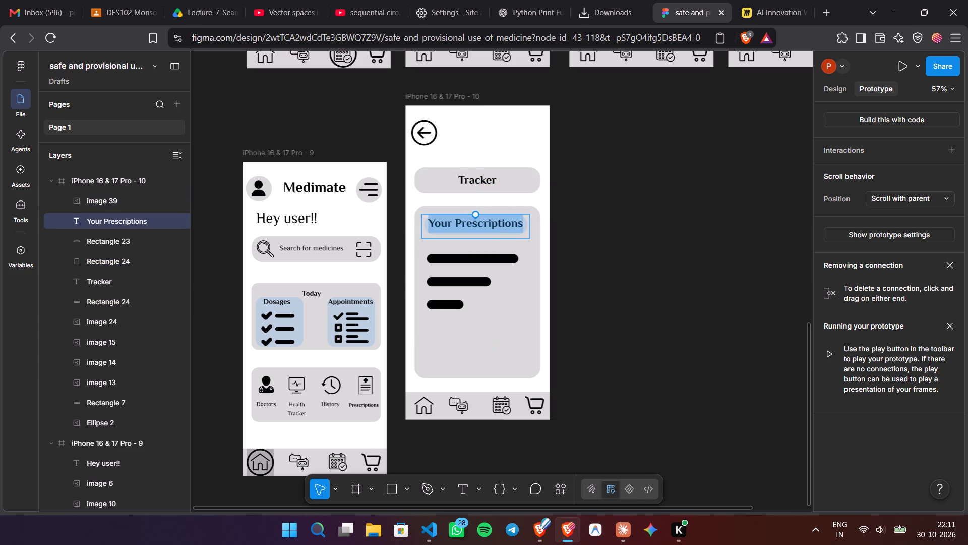
double_click(493, 222)
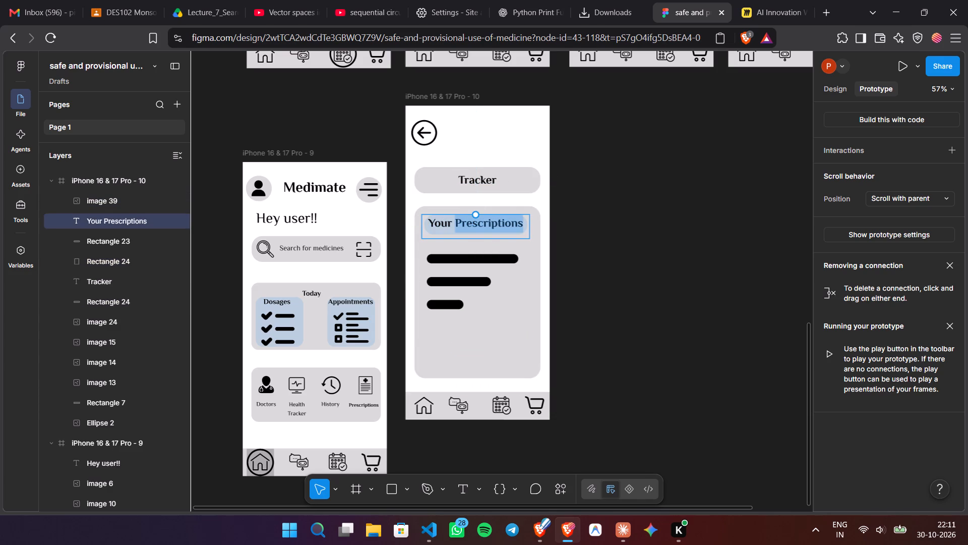
left_click(493, 222)
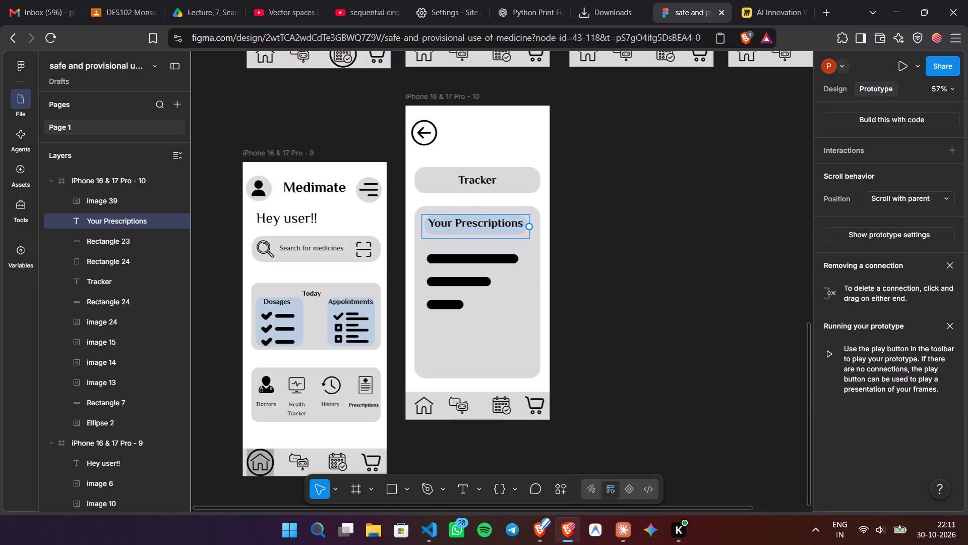
key("Delete")
key("Delete")
key("Delete")
key("Delete")
key("Delete")
key("Delete")
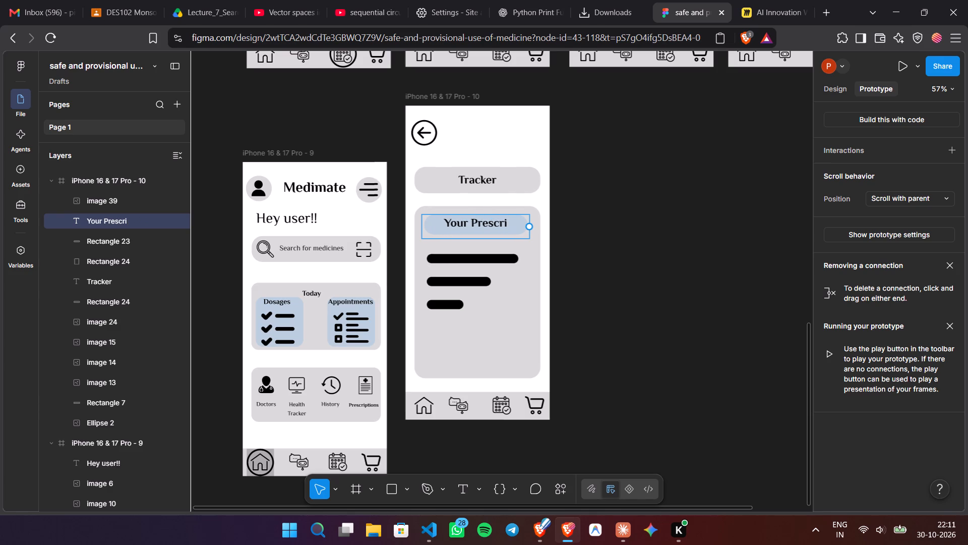
key("BackSpace")
key("BackSpace")
key("BackSpace")
key("BackSpace")
key("BackSpace")
key("BackSpace")
key("BackSpace")
key("BackSpace")
key("BackSpace")
key("BackSpace")
key("BackSpace")
key("BackSpace")
key("BackSpace")
key("BackSpace")
key("BackSpace")
key("BackSpace")
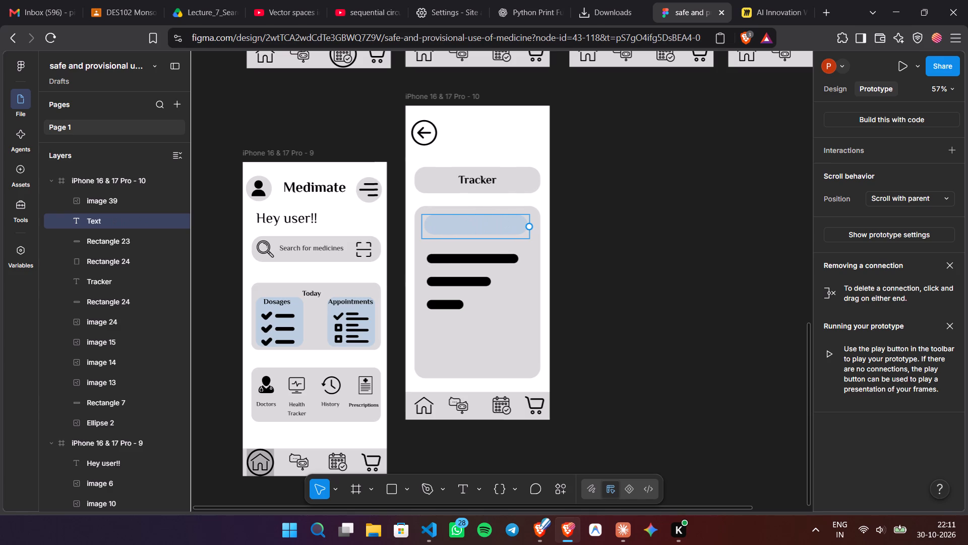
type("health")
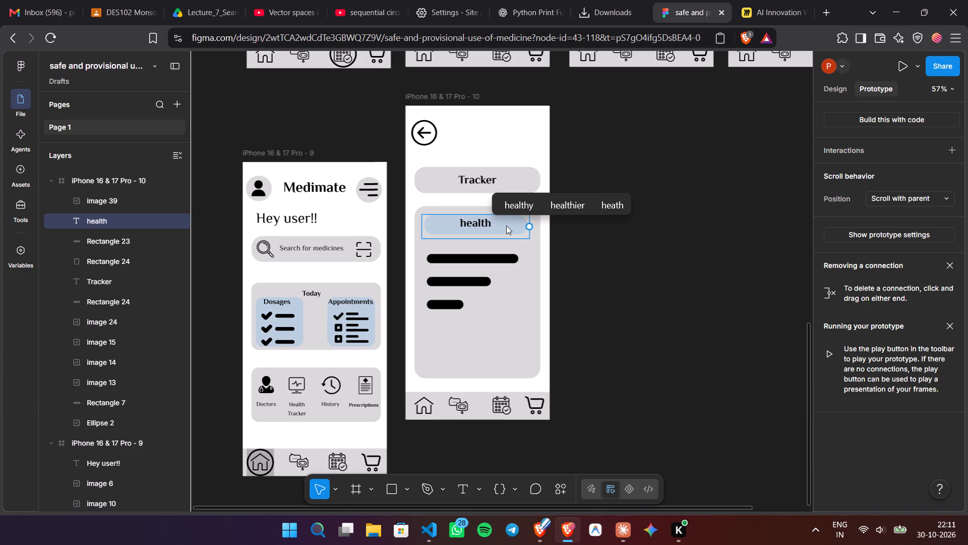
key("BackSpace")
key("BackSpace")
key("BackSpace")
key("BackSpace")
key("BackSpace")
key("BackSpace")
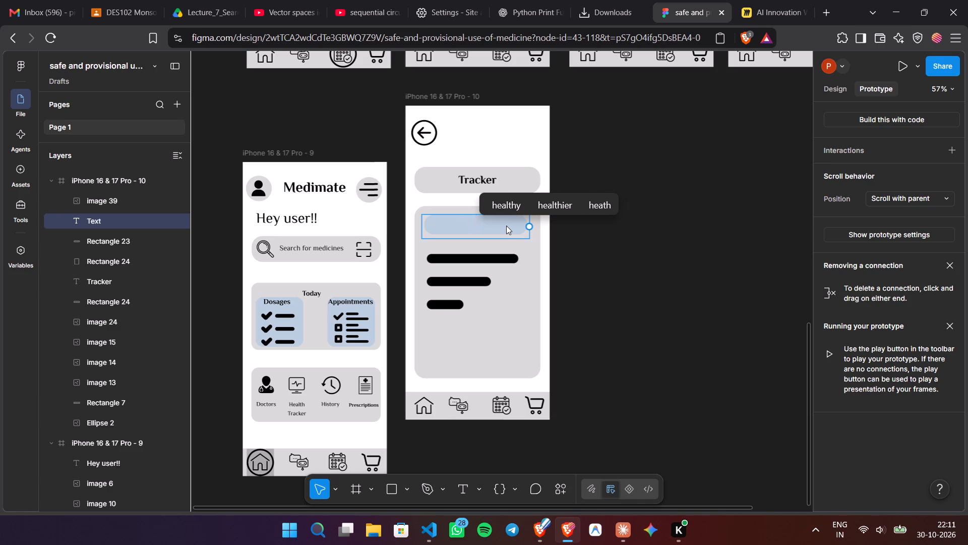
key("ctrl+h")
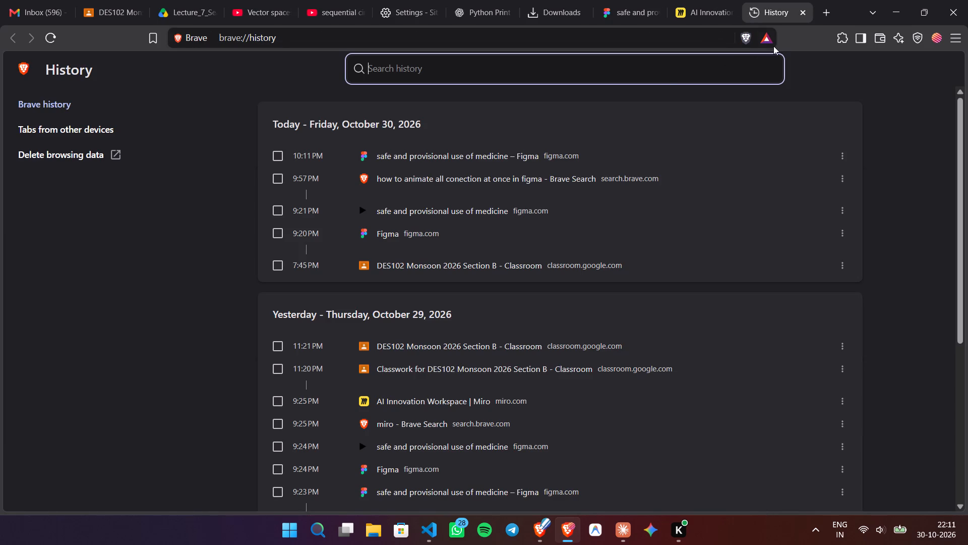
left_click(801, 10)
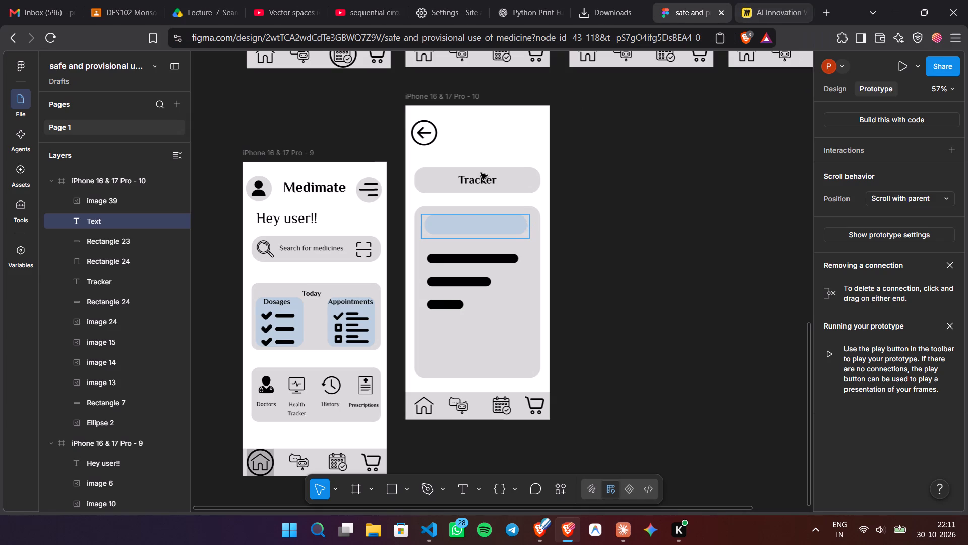
Enter "Health status" as the heading of the Tracker screen's card and correct its spelling.
type("Heaalth status")
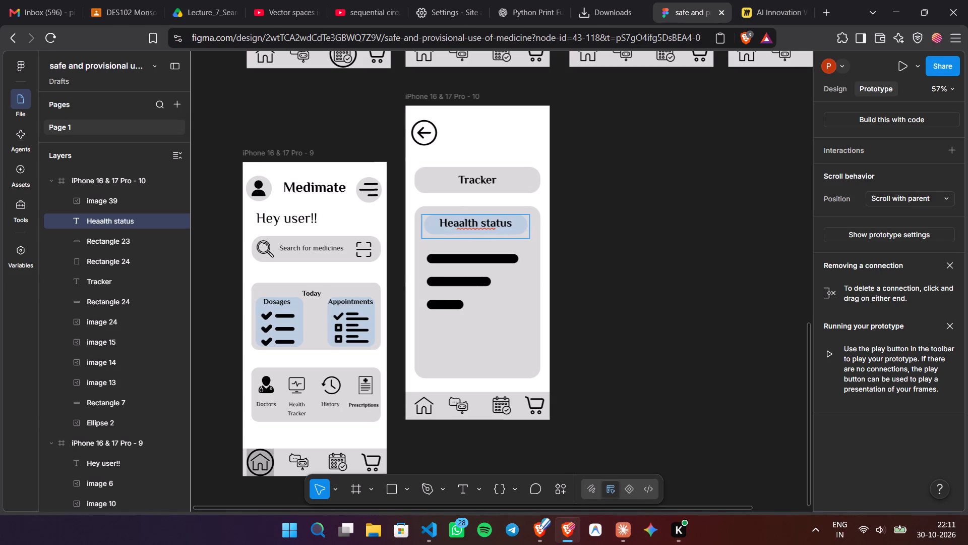
key("Left")
key("Left")
key("Left")
key("Left")
key("Left")
key("Left")
key("Left")
key("Left")
key("Left")
key("Left")
key("BackSpace")
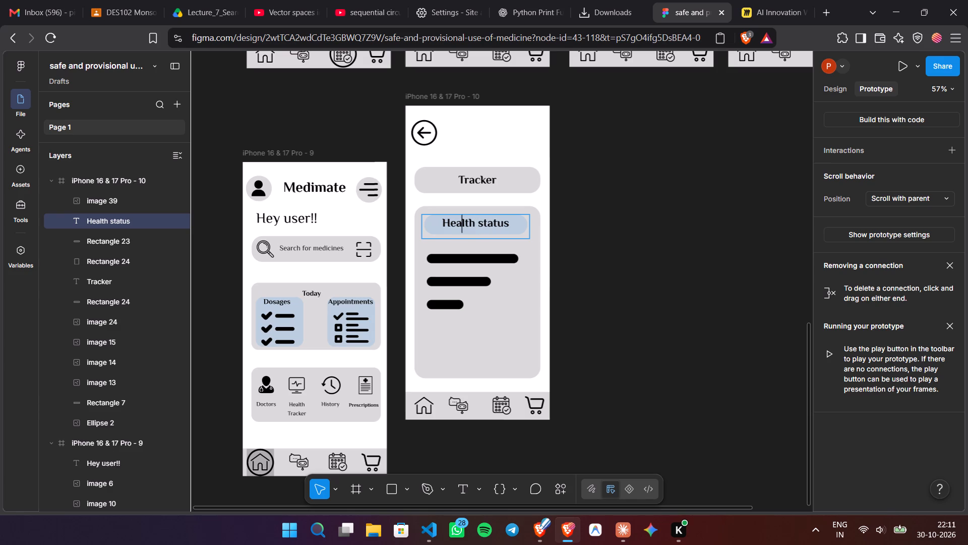
left_click(603, 267)
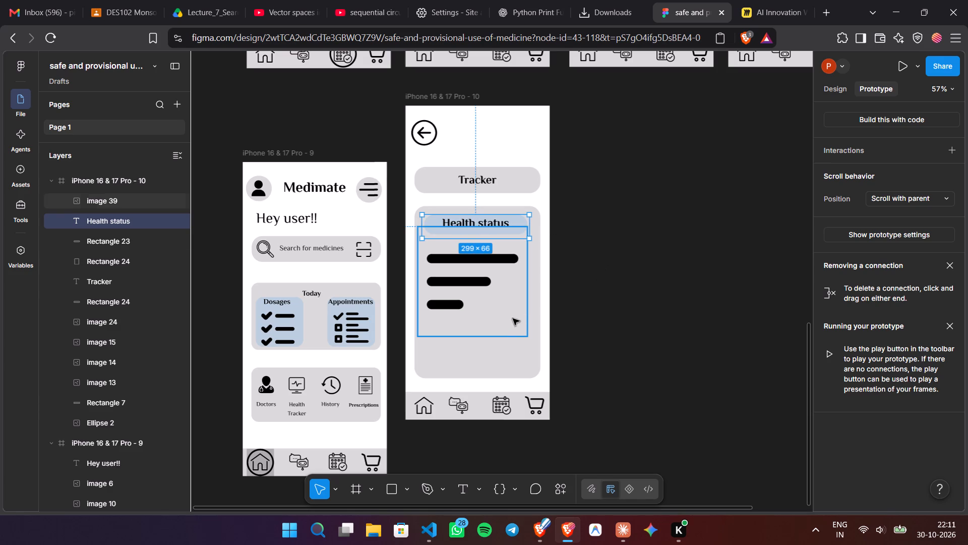
left_click(655, 295)
Shrink the black text-lines image on the Tracker screen to 212 × 212 and place it at the card's lower left.
scroll(655, 295, "up", 1)
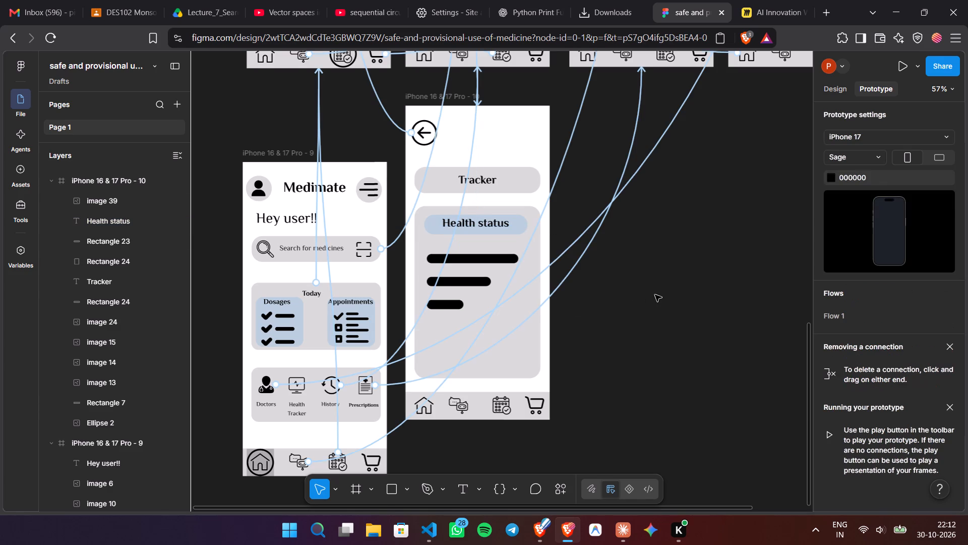
scroll(655, 295, "up", 1)
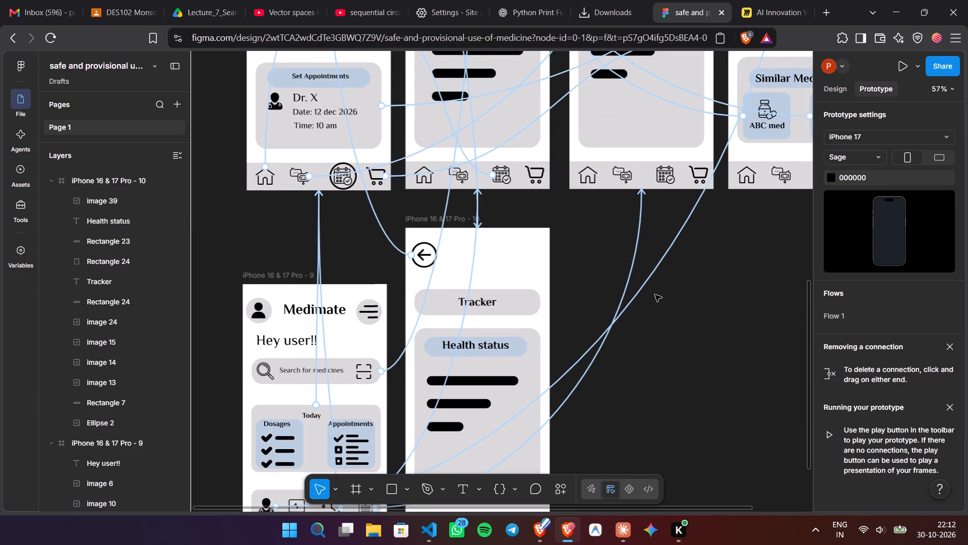
left_click_drag(489, 386, 488, 432)
scroll(644, 394, "down", 1)
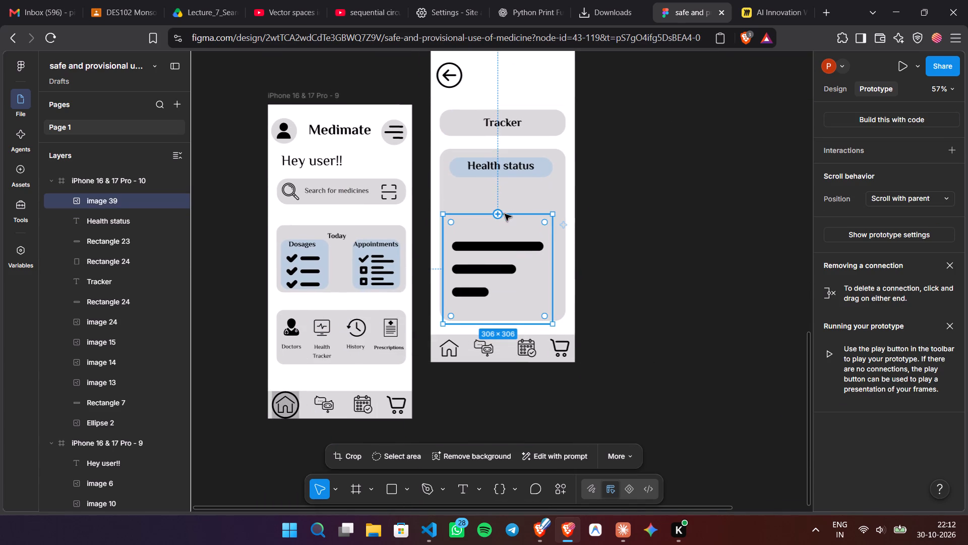
left_click_drag(512, 212, 510, 248)
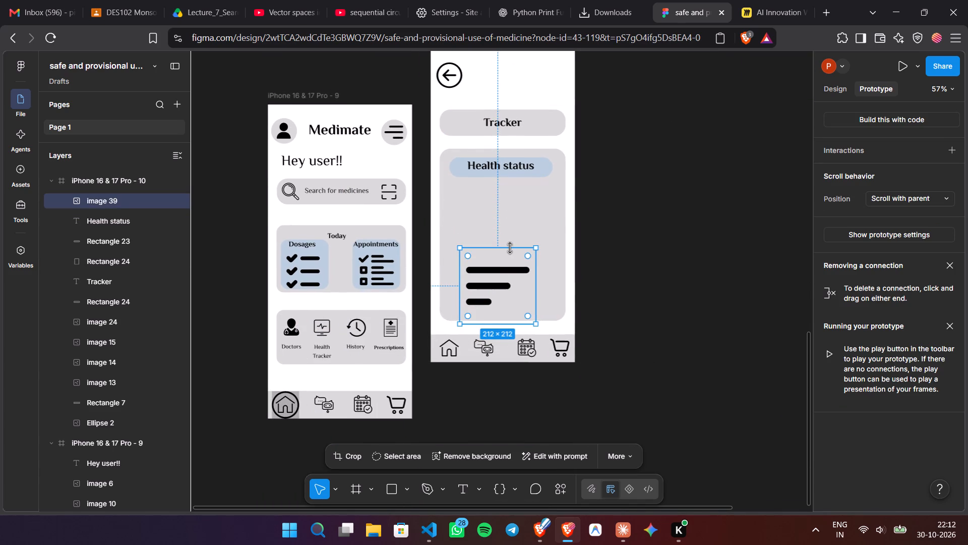
left_click_drag(496, 285, 481, 293)
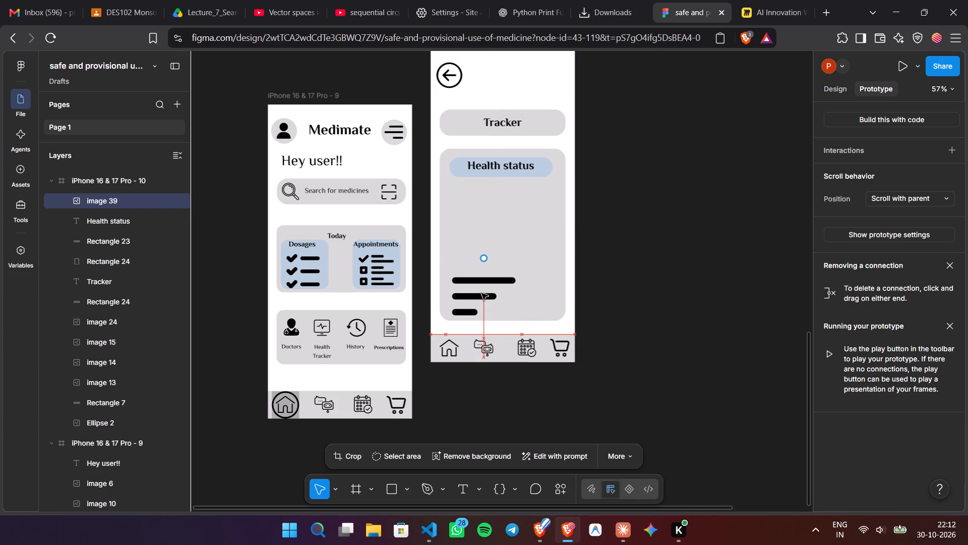
left_click_drag(481, 293, 481, 293)
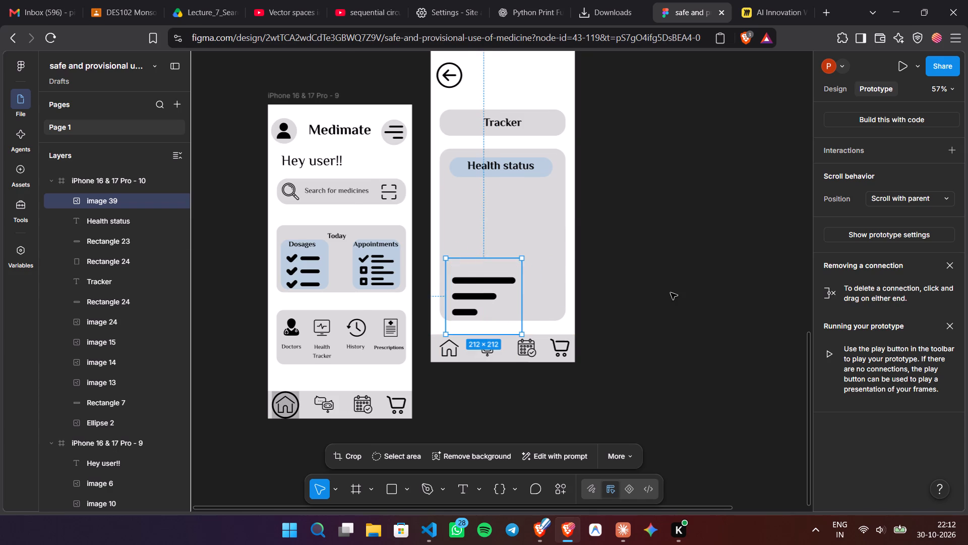
left_click(671, 293)
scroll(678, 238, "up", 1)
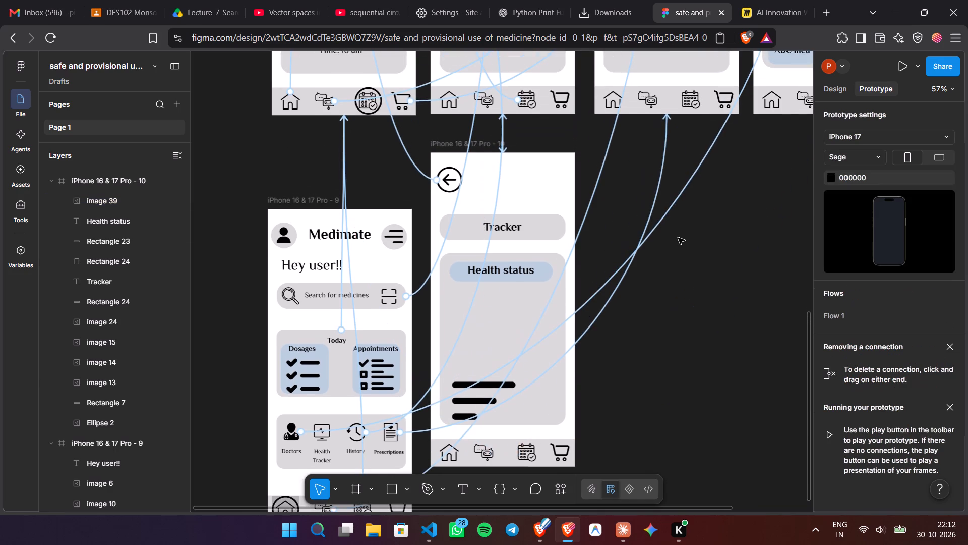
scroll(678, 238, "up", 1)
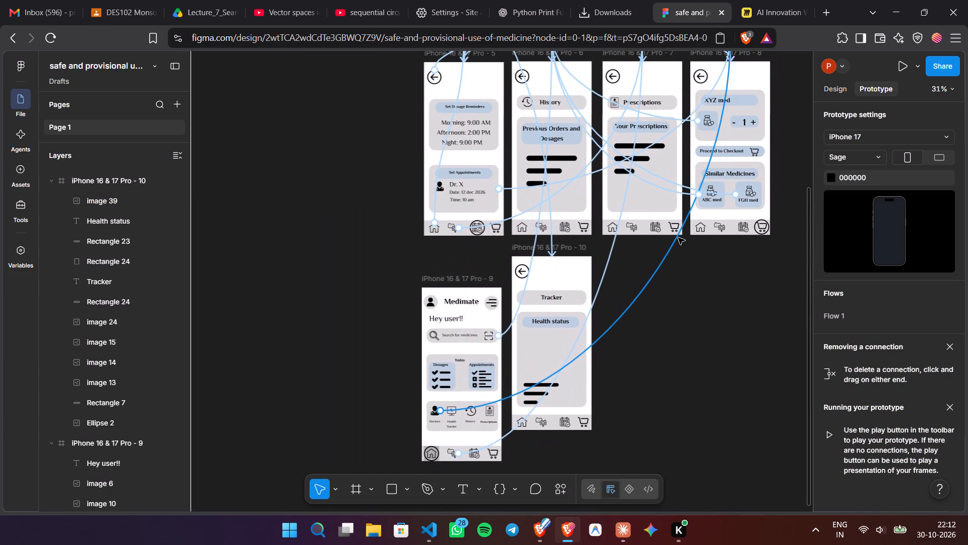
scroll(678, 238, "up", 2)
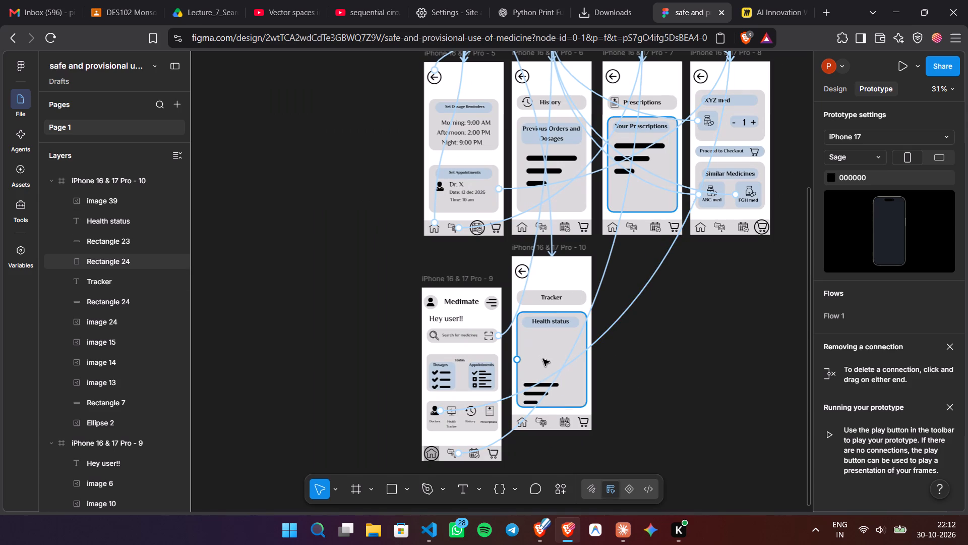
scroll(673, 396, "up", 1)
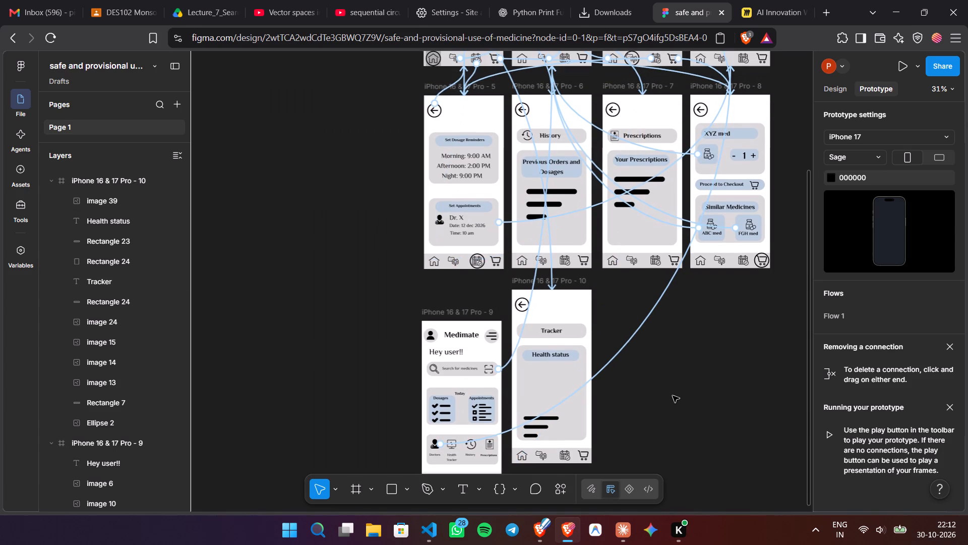
Open the Flaticon icon site in a new browser tab.
left_click(825, 12)
type("flat")
key("Return")
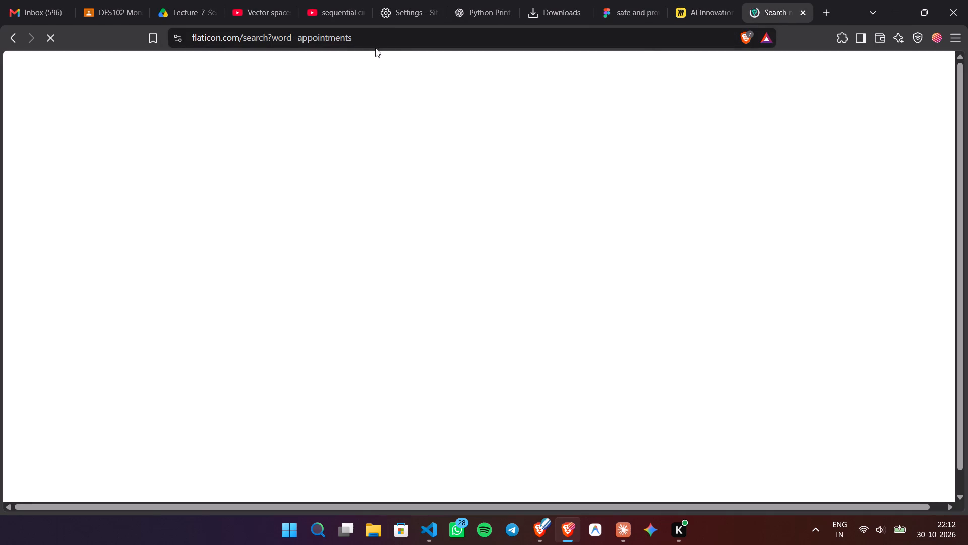
Replace the "appointments" query and search Flaticon for "health graph" icons.
left_click(382, 110)
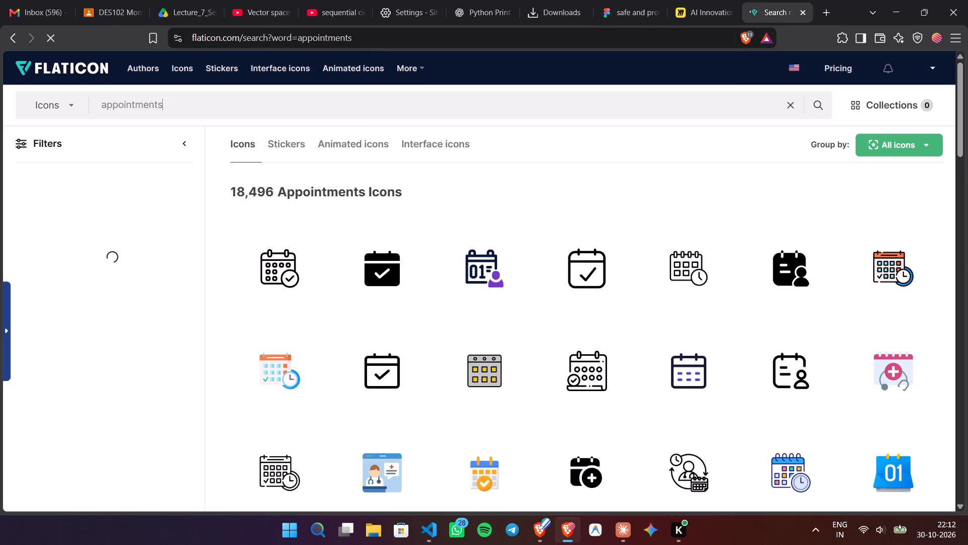
type("grap")
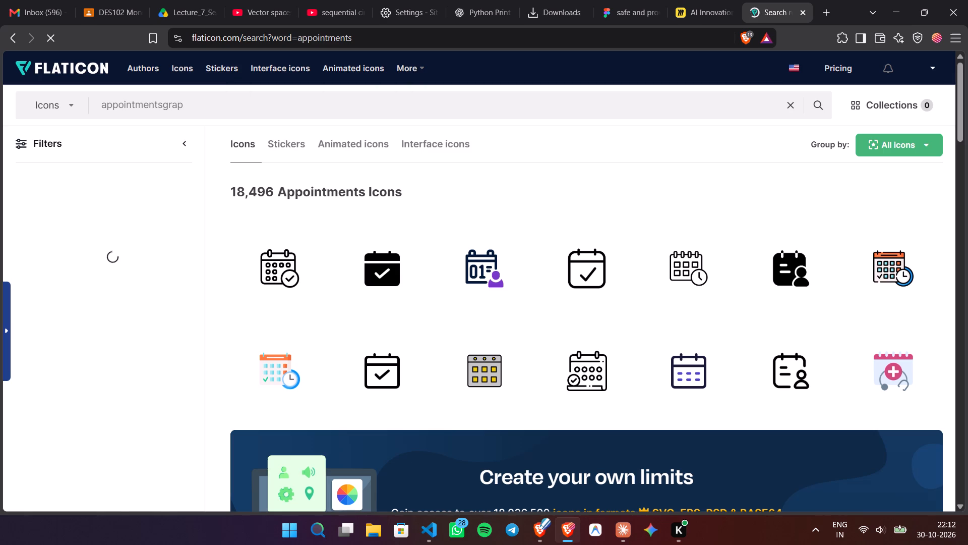
key("BackSpace")
key("BackSpace")
key("BackSpace")
key("BackSpace")
key("BackSpace")
key("BackSpace")
key("BackSpace")
key("BackSpace")
key("BackSpace")
key("BackSpace")
key("BackSpace")
key("BackSpace")
key("BackSpace")
key("BackSpace")
key("BackSpace")
key("BackSpace")
key("BackSpace")
key("BackSpace")
key("BackSpace")
key("BackSpace")
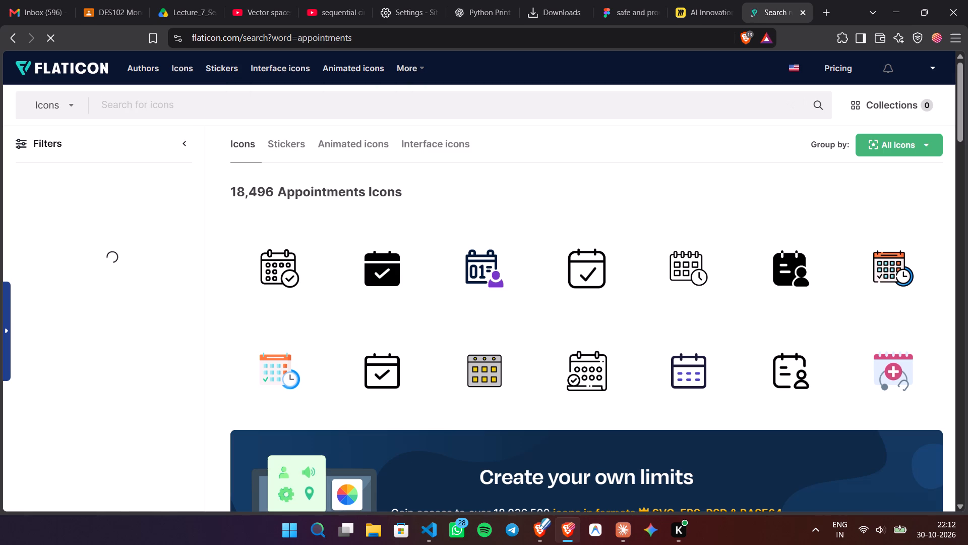
type("health")
key("space")
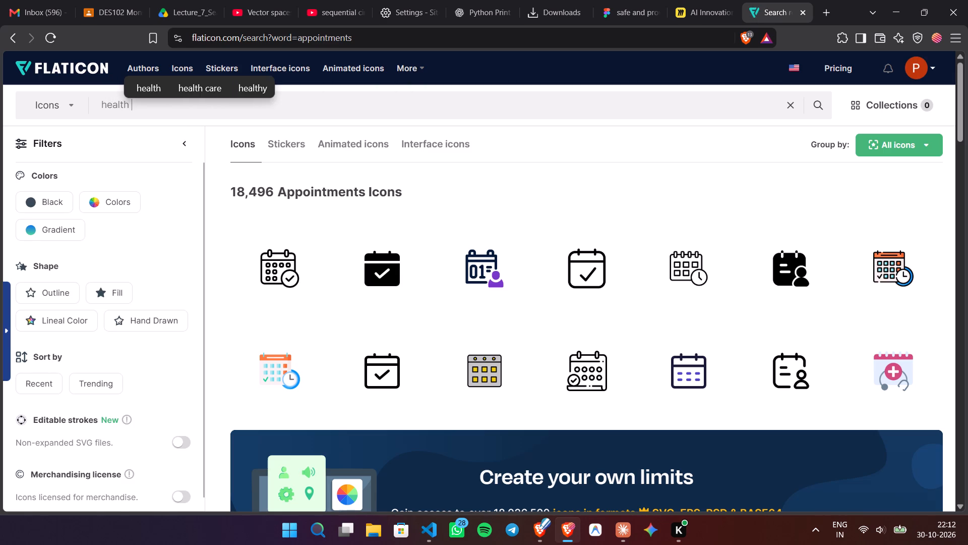
type("graph")
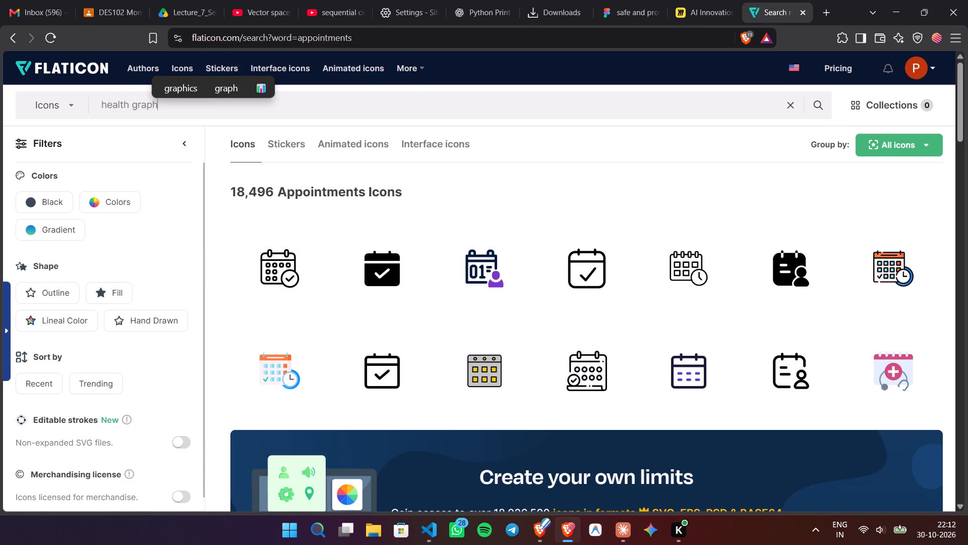
key("space")
key("Return")
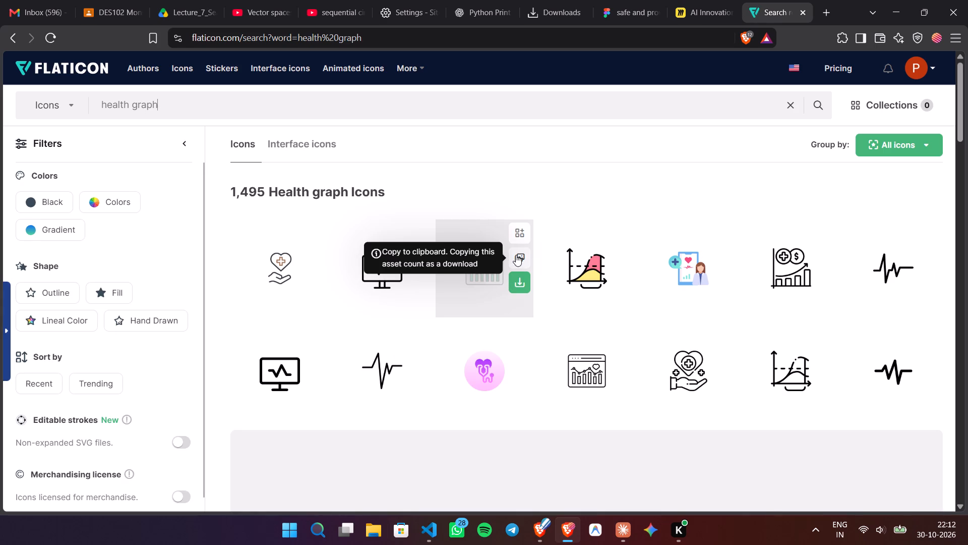
Find the black outline icon of two medicine jars with a rising bar graph and copy it as PNG.
scroll(516, 255, "down", 3)
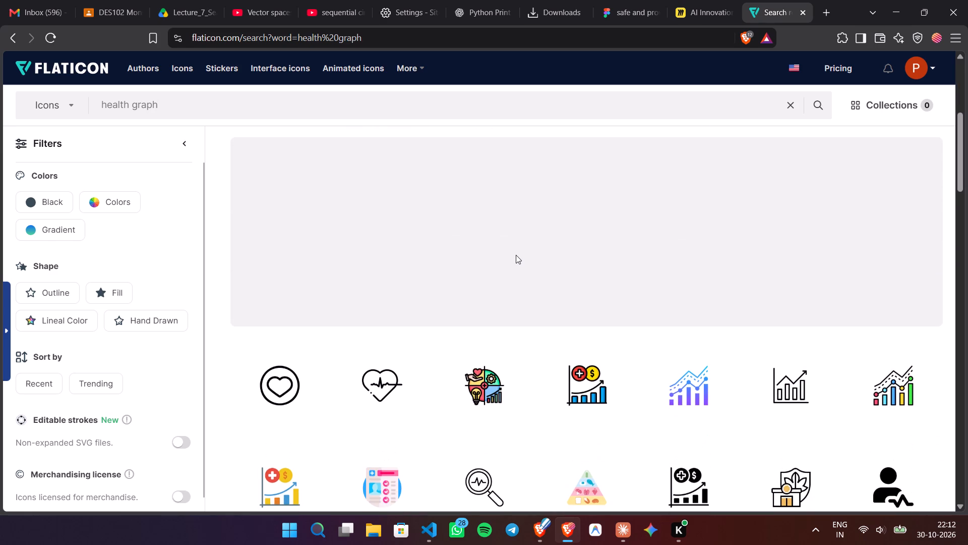
scroll(516, 255, "down", 1)
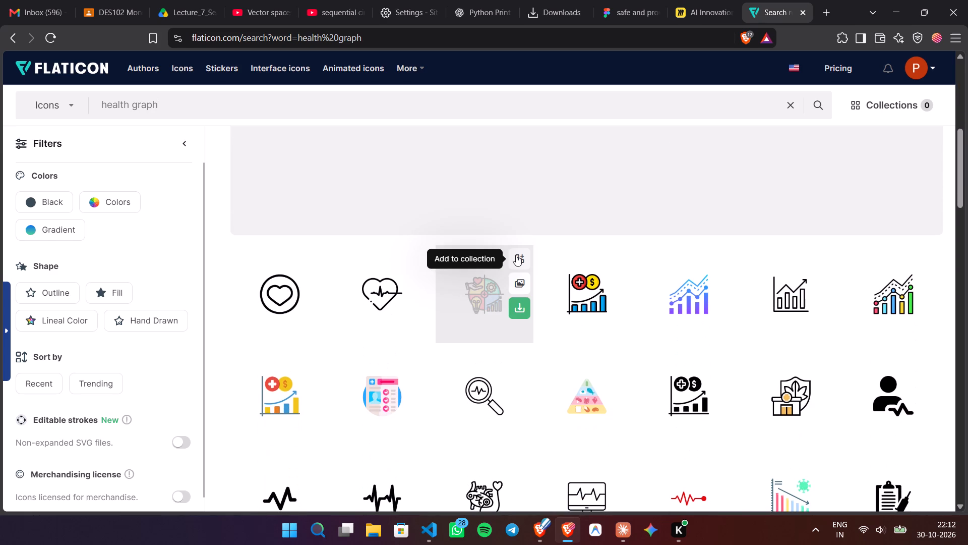
scroll(516, 255, "down", 1)
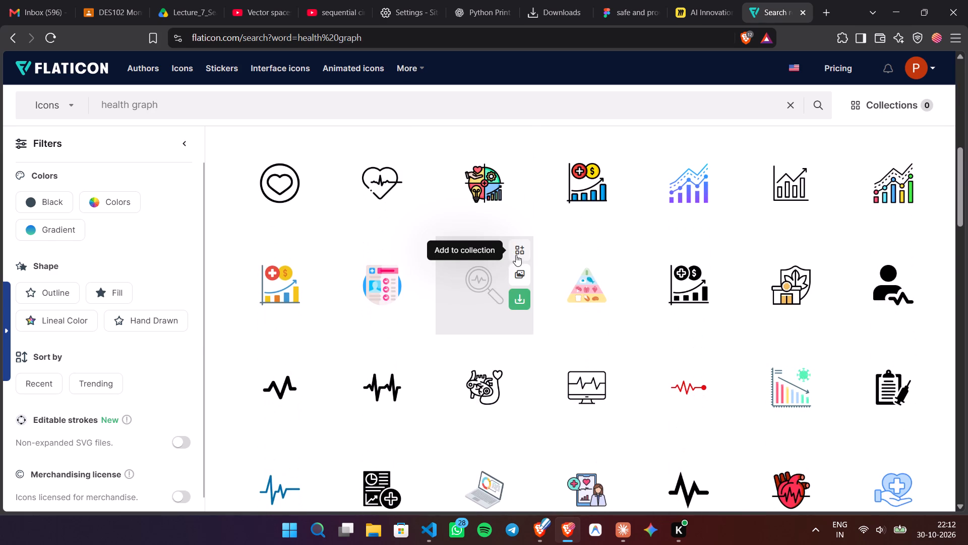
scroll(516, 255, "down", 1)
scroll(516, 255, "up", 5)
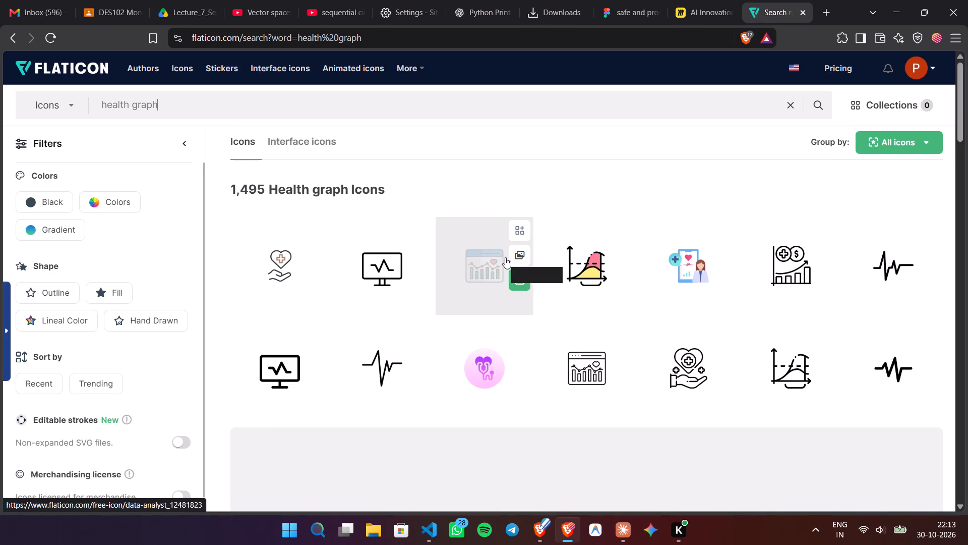
scroll(523, 254, "up", 2)
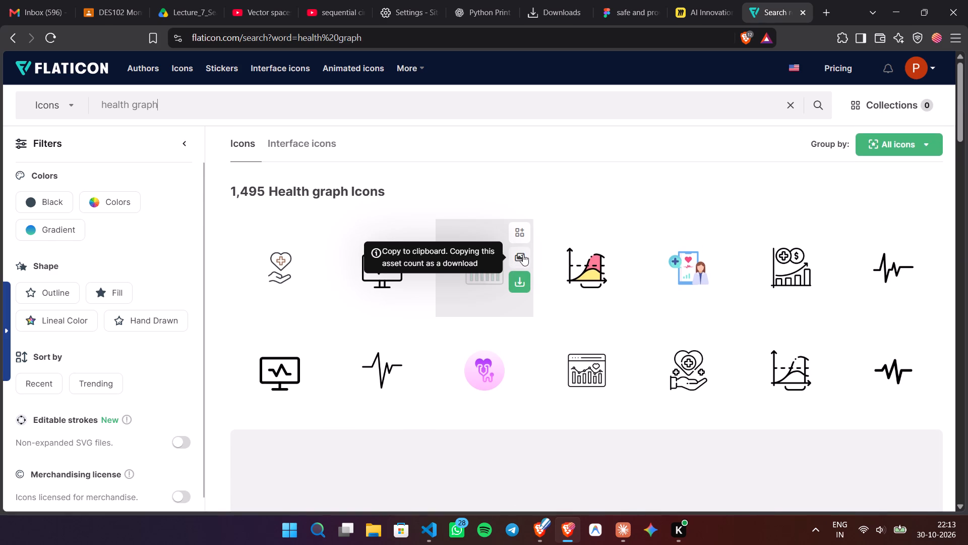
scroll(523, 254, "down", 8)
scroll(523, 254, "up", 1)
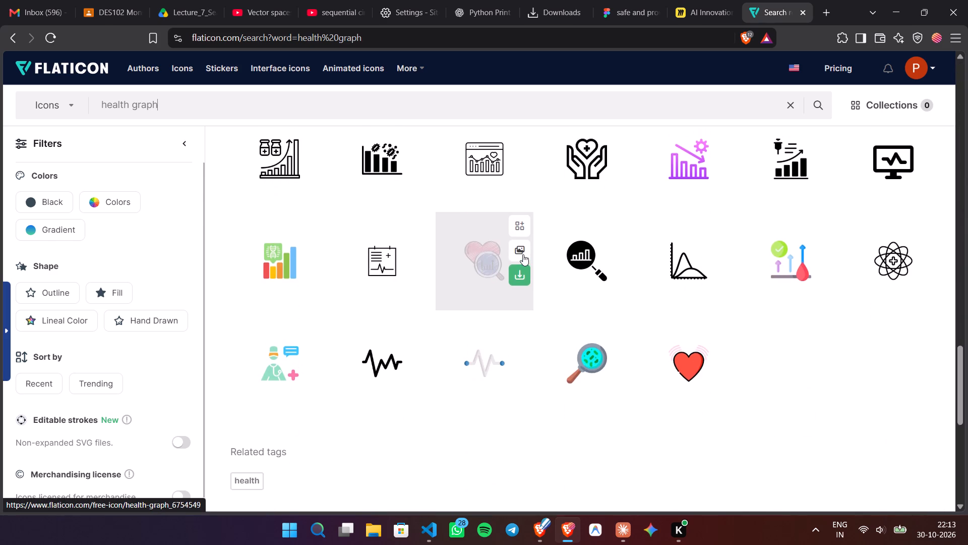
scroll(523, 254, "up", 1)
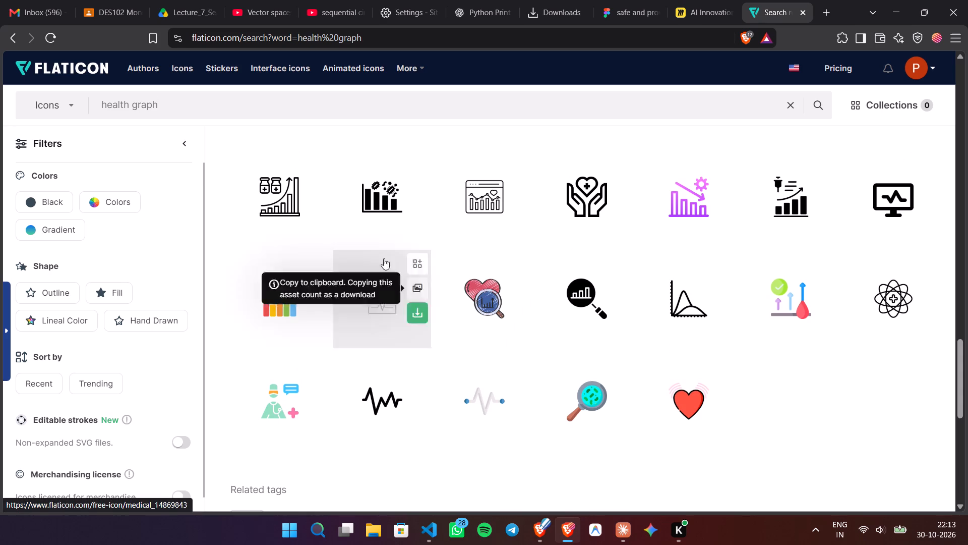
left_click(317, 180)
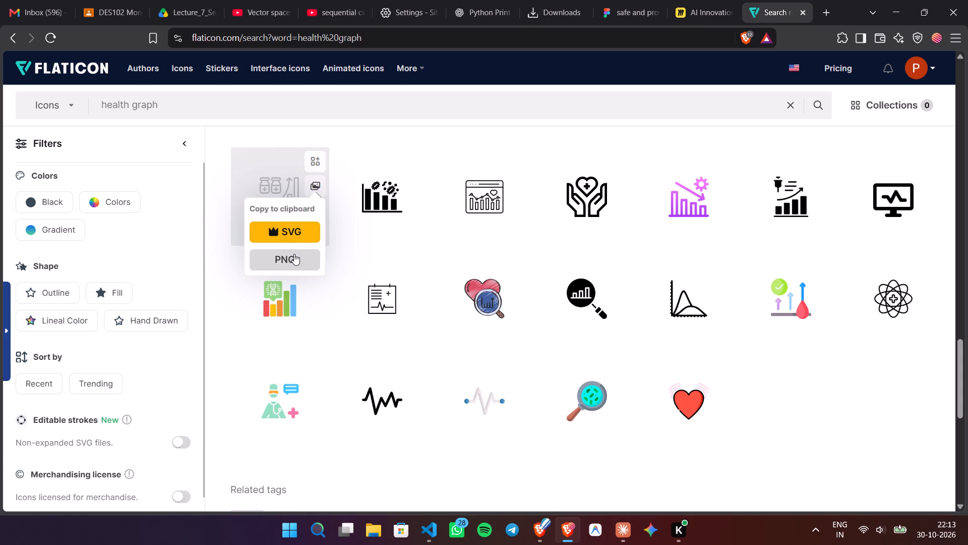
left_click(294, 254)
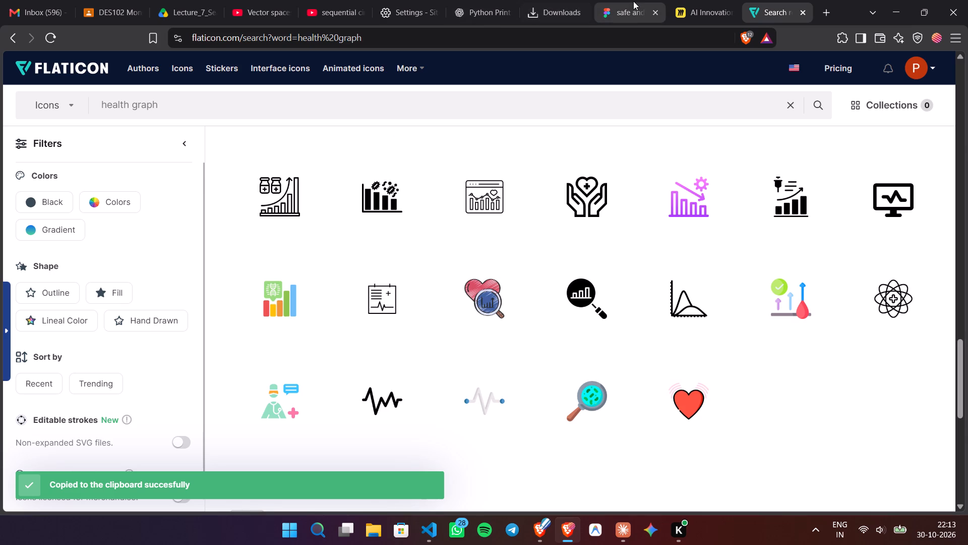
Paste the copied graph icon into the Figma design, beside the Tracker screen, and shrink it to 236 × 236.
left_click(633, 1)
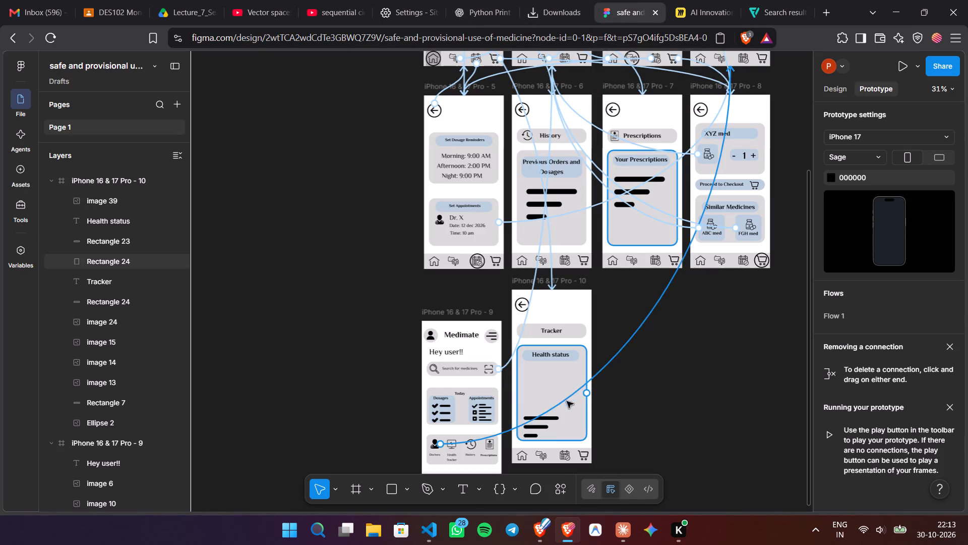
left_click(637, 420)
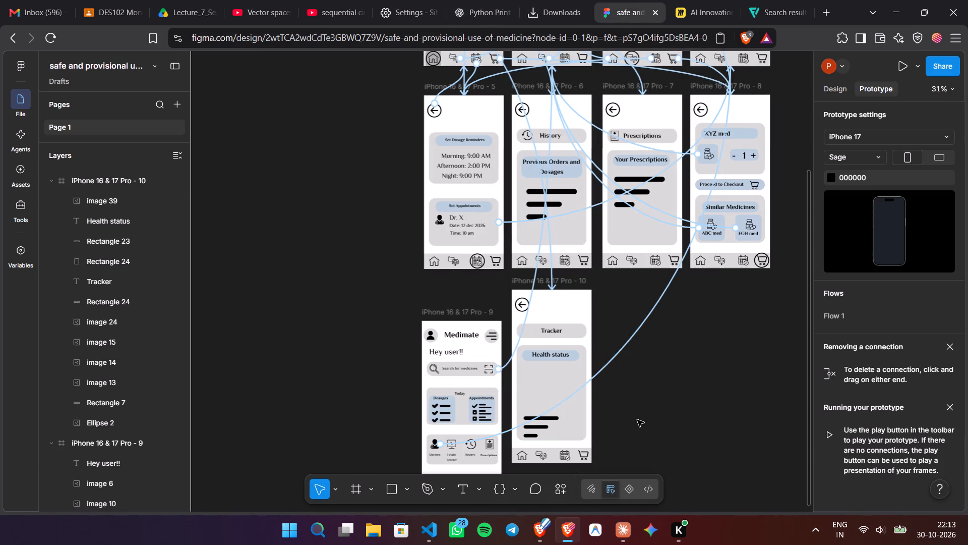
key("ctrl+v")
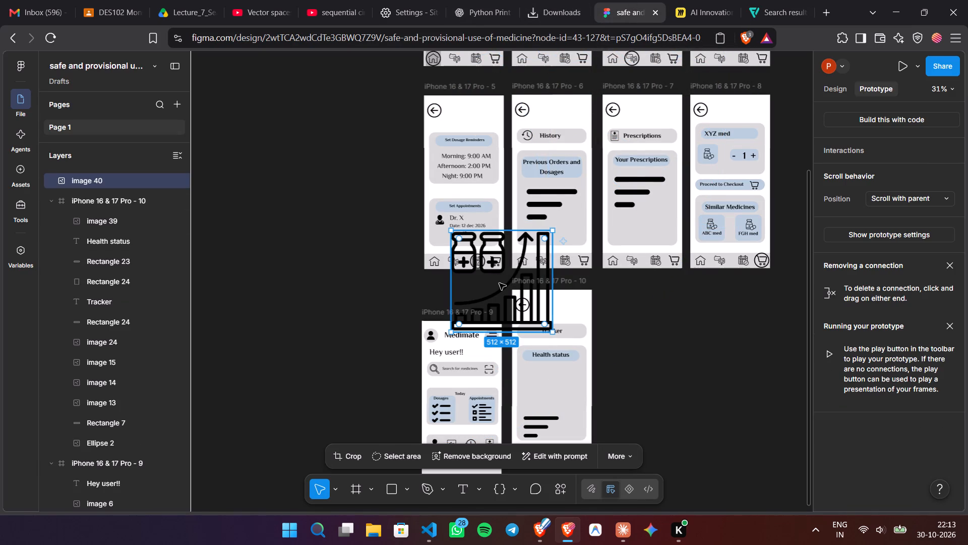
left_click_drag(499, 283, 649, 367)
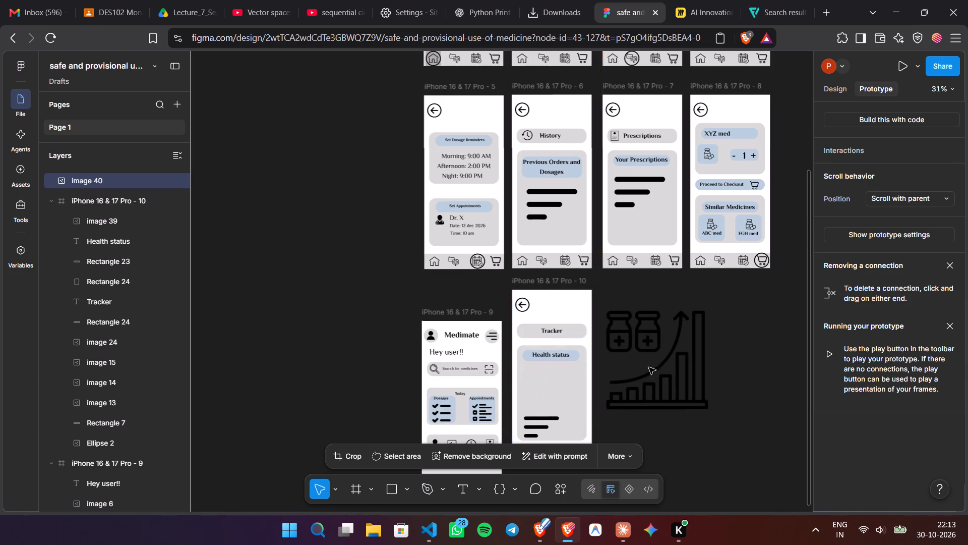
left_click_drag(649, 367, 645, 368)
left_click_drag(700, 419, 643, 362)
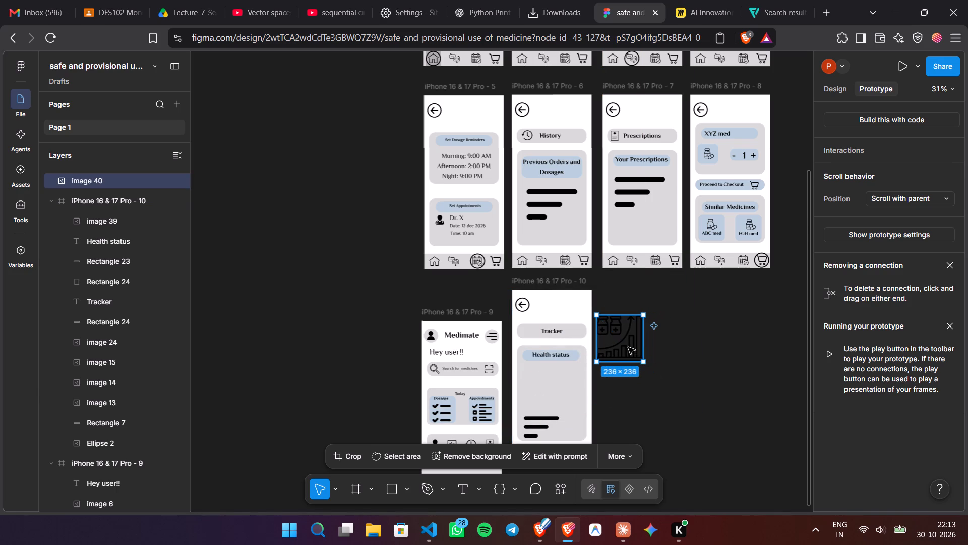
Place the graph icon in the Health status card, reduced to 217 × 217 and centred between the heading and the text lines.
left_click_drag(621, 335, 549, 376)
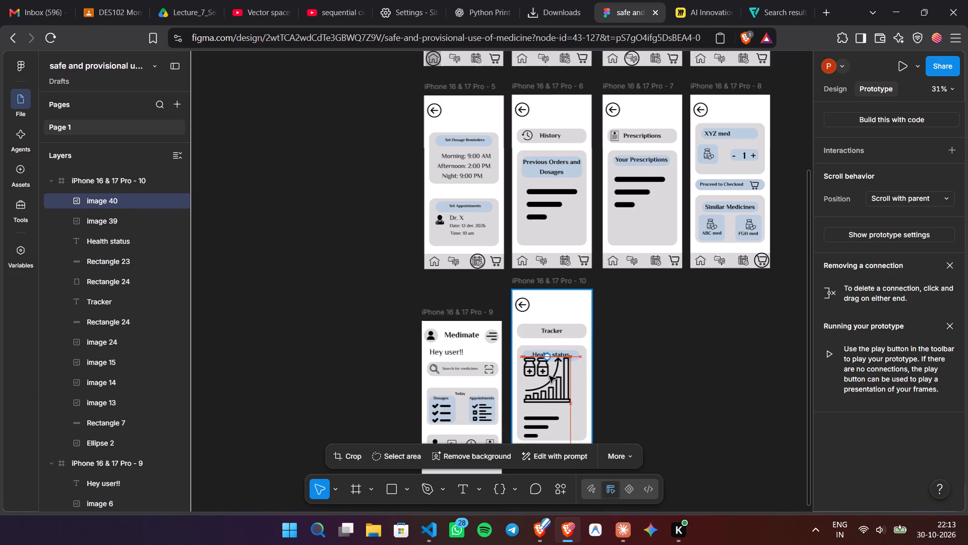
left_click_drag(549, 376, 550, 382)
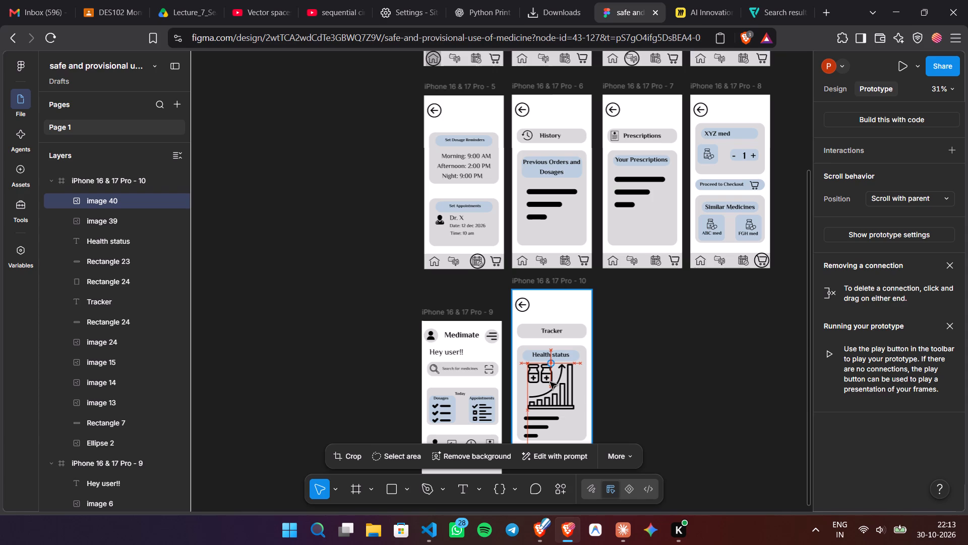
left_click_drag(550, 382, 551, 381)
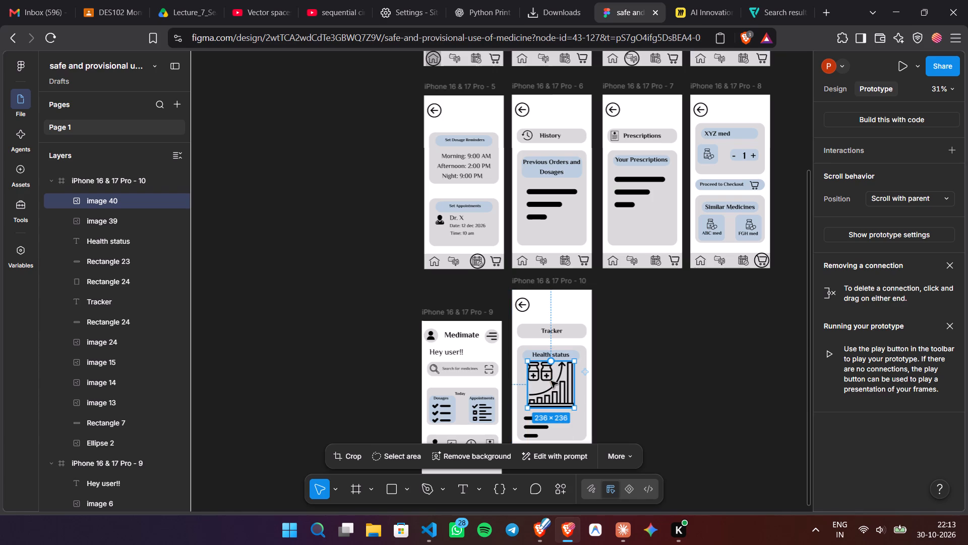
left_click_drag(575, 406, 571, 398)
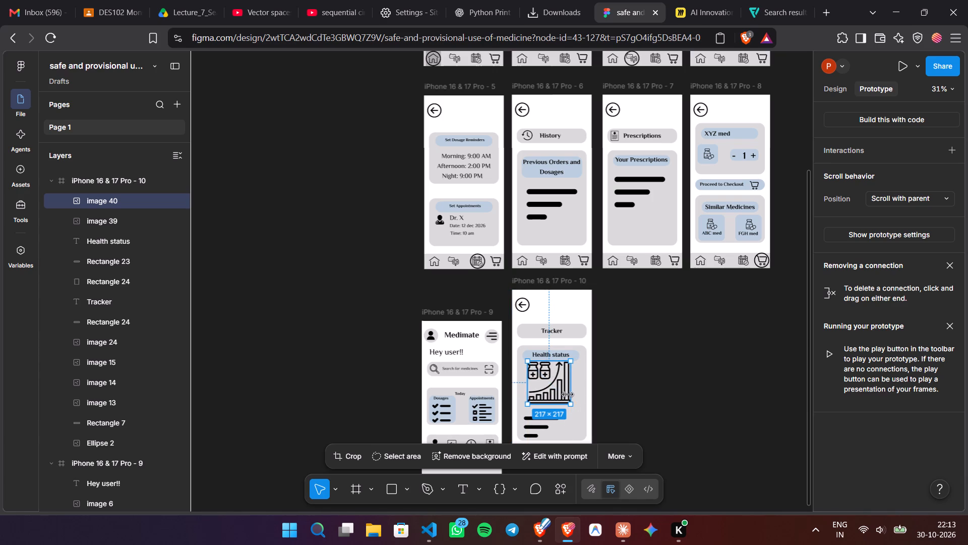
left_click_drag(547, 375, 550, 383)
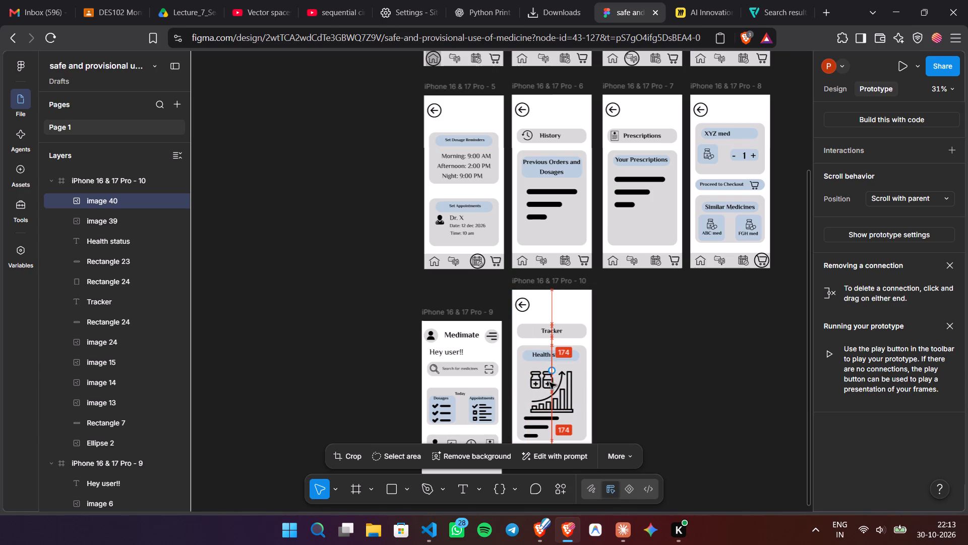
left_click_drag(550, 383, 549, 380)
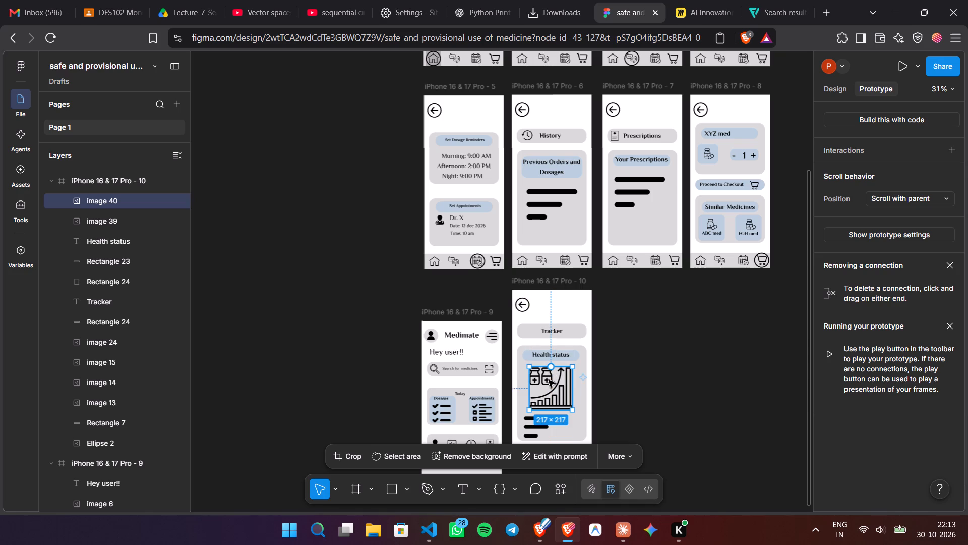
left_click(660, 395)
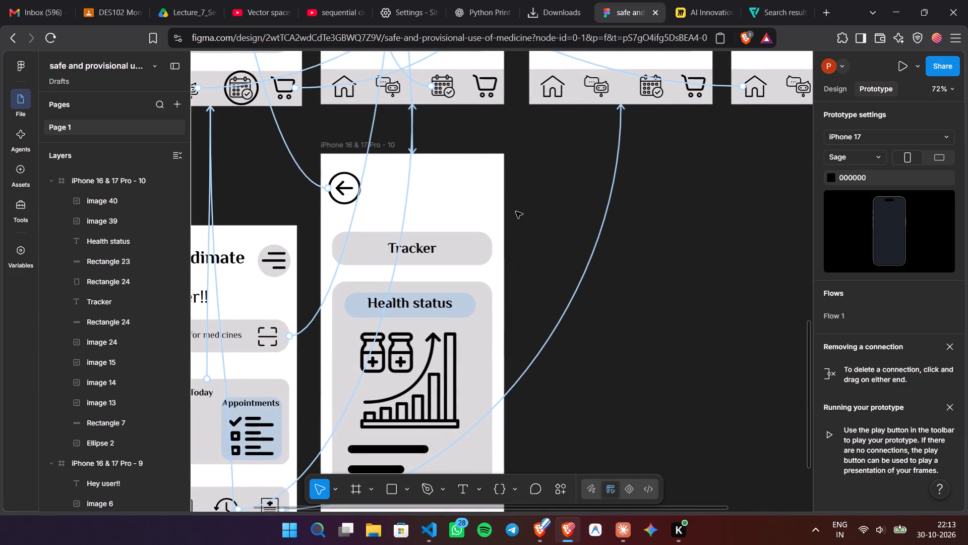
Look over all the app screens and their prototype connections, from the Tracker screen up to the Flow 1 home screen.
scroll(516, 211, "up", 5)
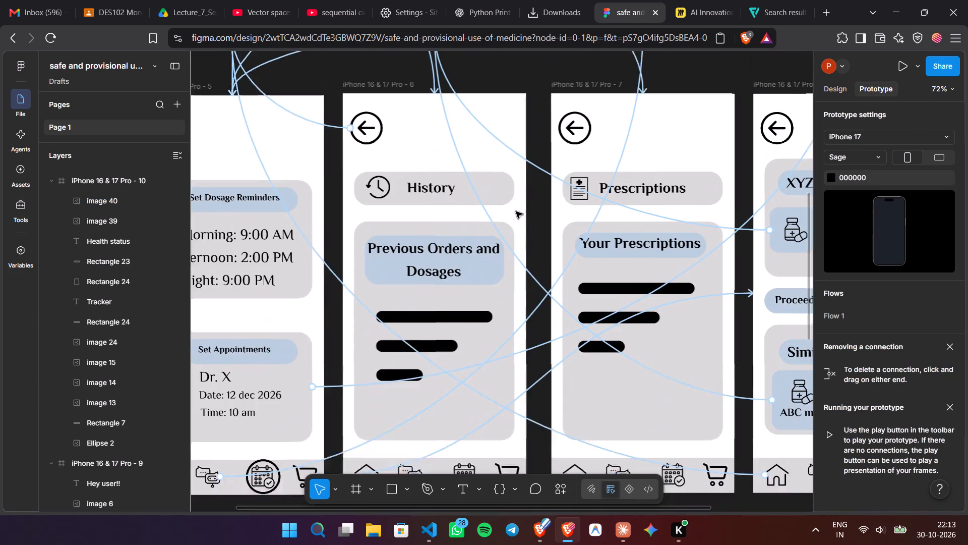
scroll(516, 211, "up", 1)
scroll(648, 133, "up", 1)
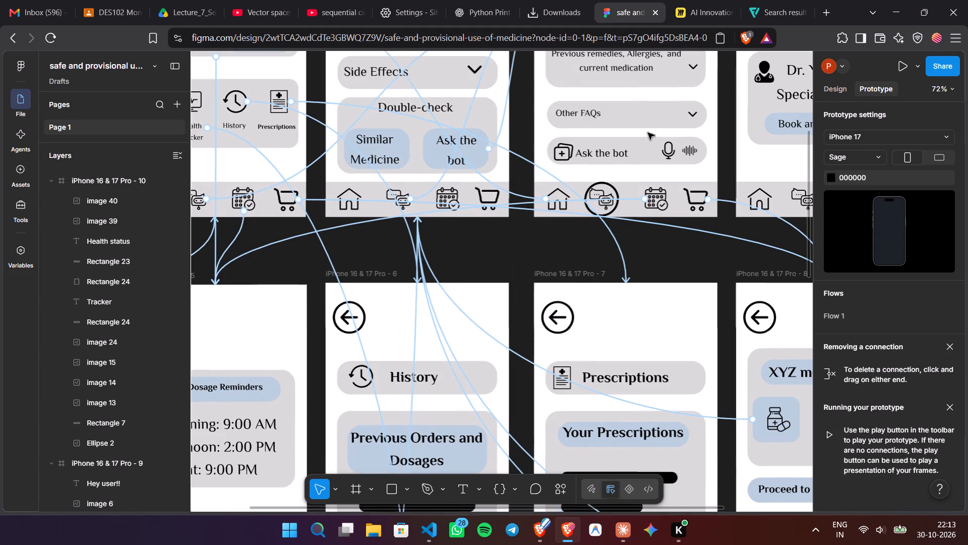
scroll(648, 133, "up", 1)
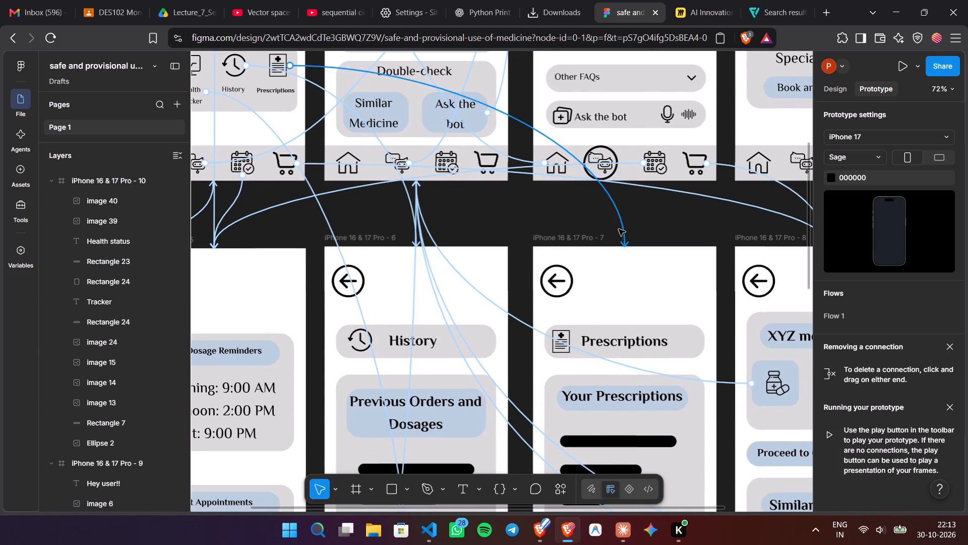
left_click(656, 264)
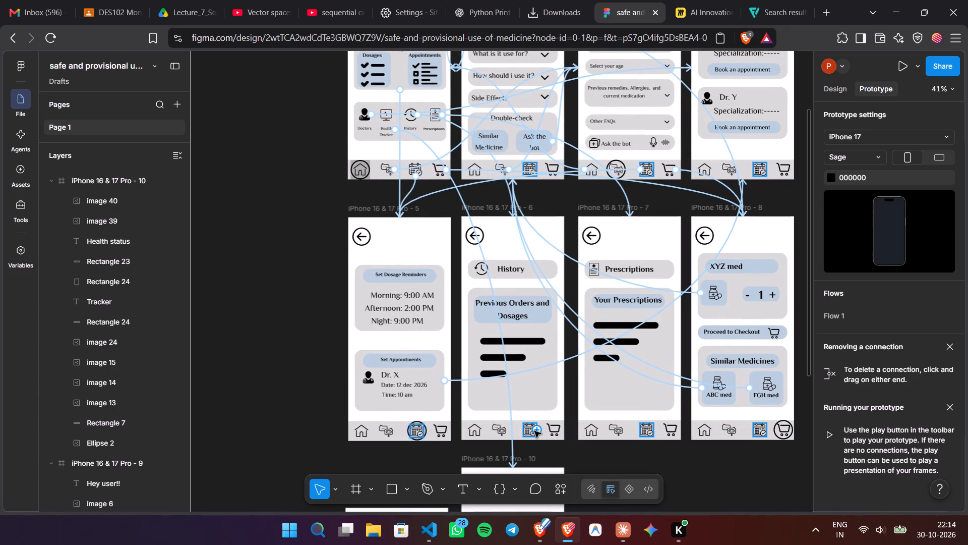
scroll(534, 431, "down", 1)
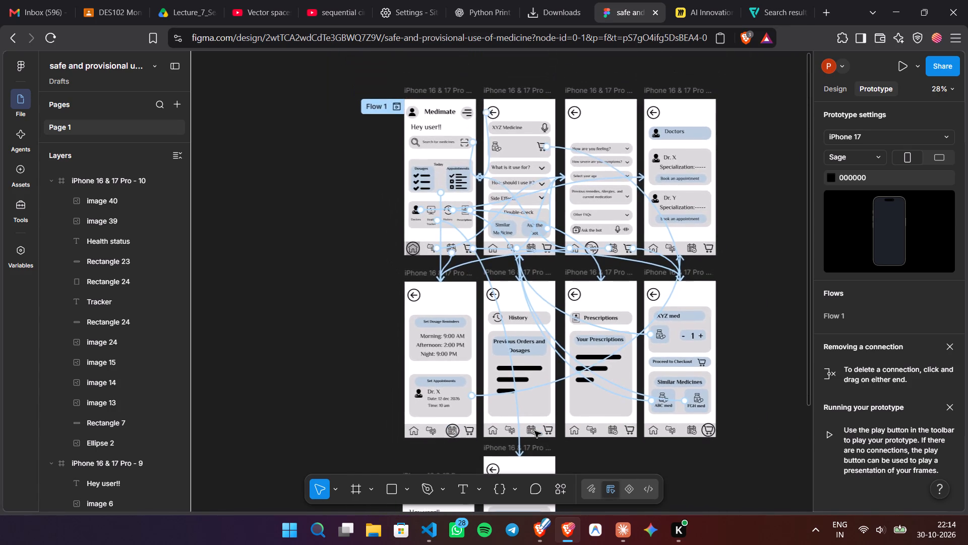
scroll(534, 431, "down", 1)
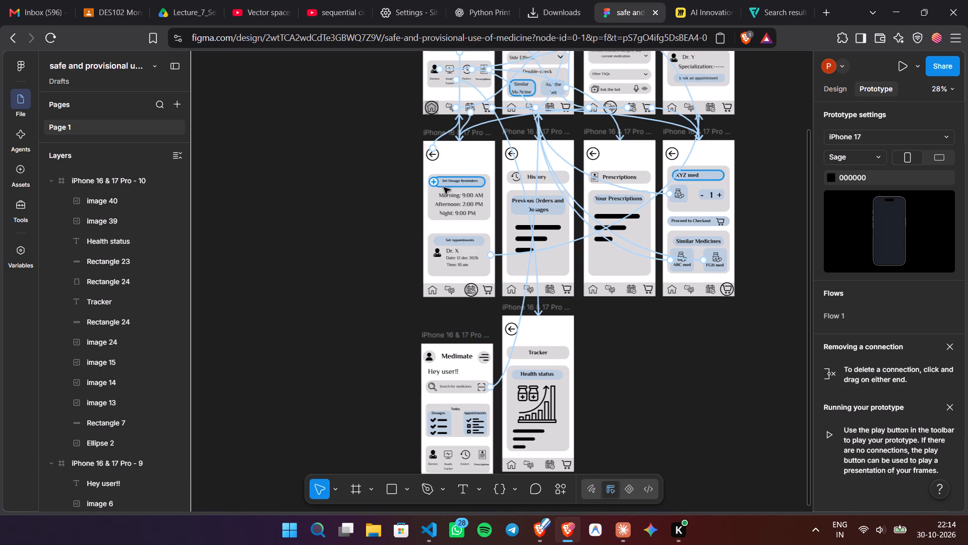
scroll(308, 166, "up", 2)
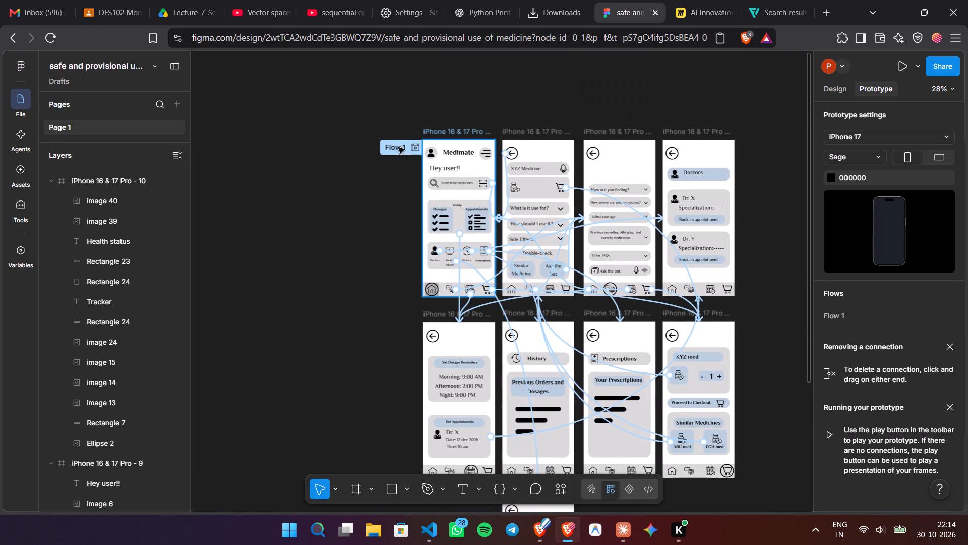
Open the Flow 1 preview of the Medimate home screen and check its tappable areas.
left_click(418, 146)
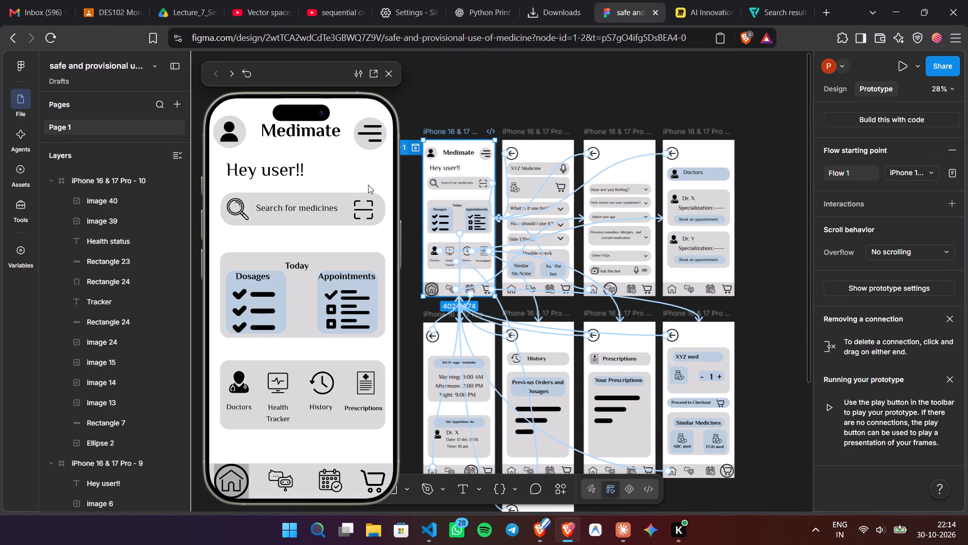
left_click(332, 232)
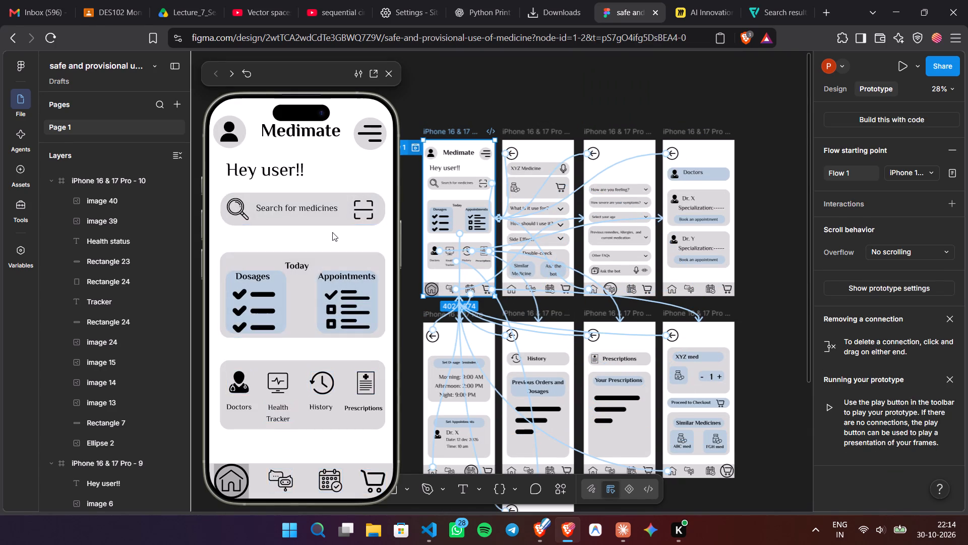
left_click(332, 232)
left_click(332, 232)
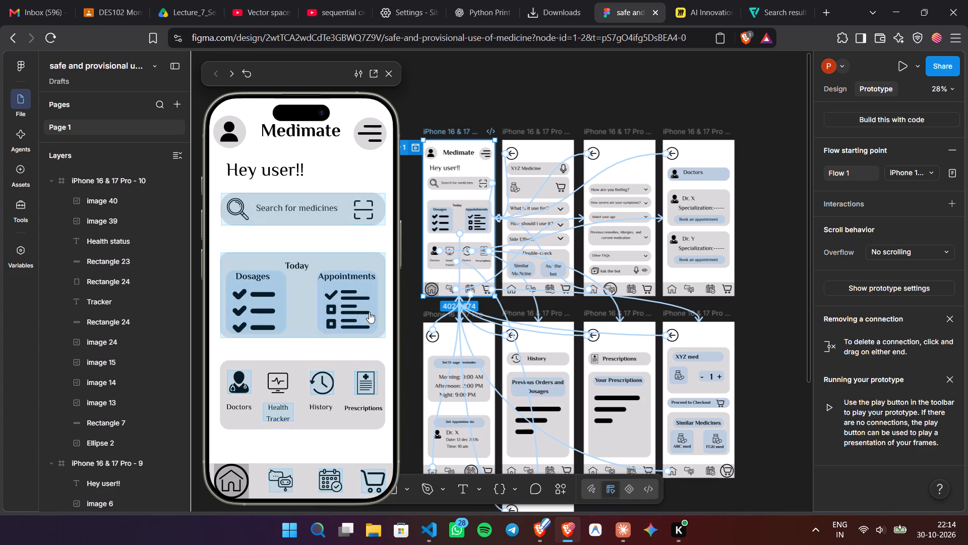
Try to move the Health Tracker label's prototype connection onto the monitor icon above it on the home screen.
left_click(454, 260)
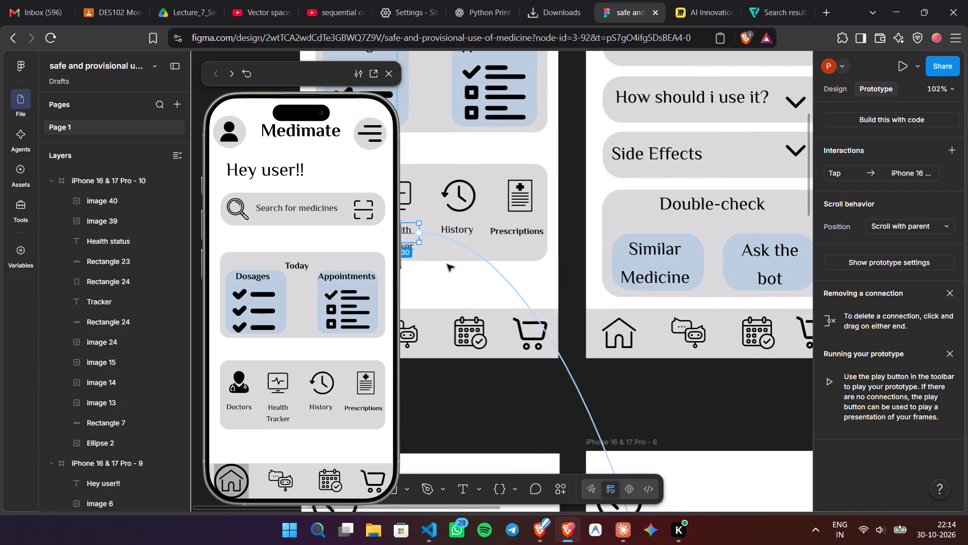
scroll(436, 257, "right", 1)
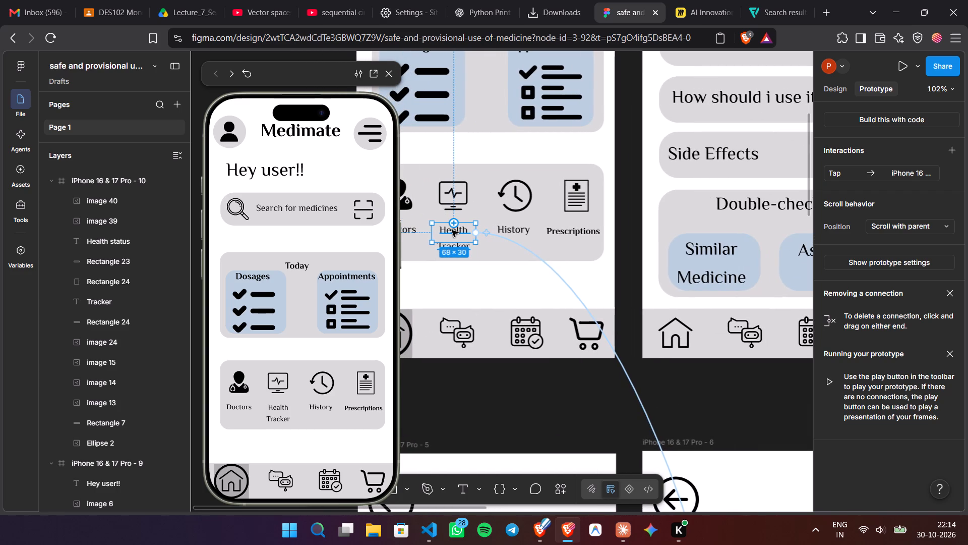
left_click_drag(452, 219, 452, 200)
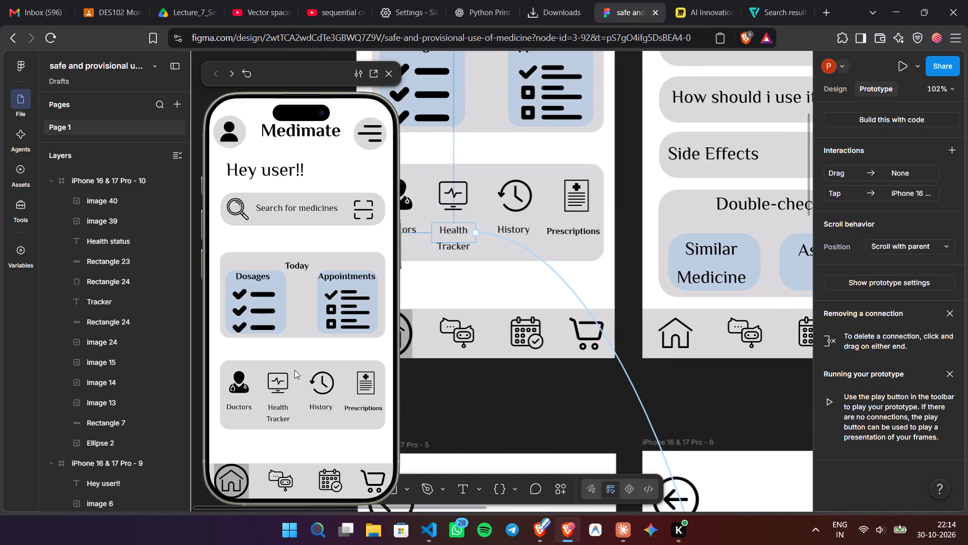
Test the Today card, its back arrow and the Health Tracker icon in the home screen preview.
left_click(307, 334)
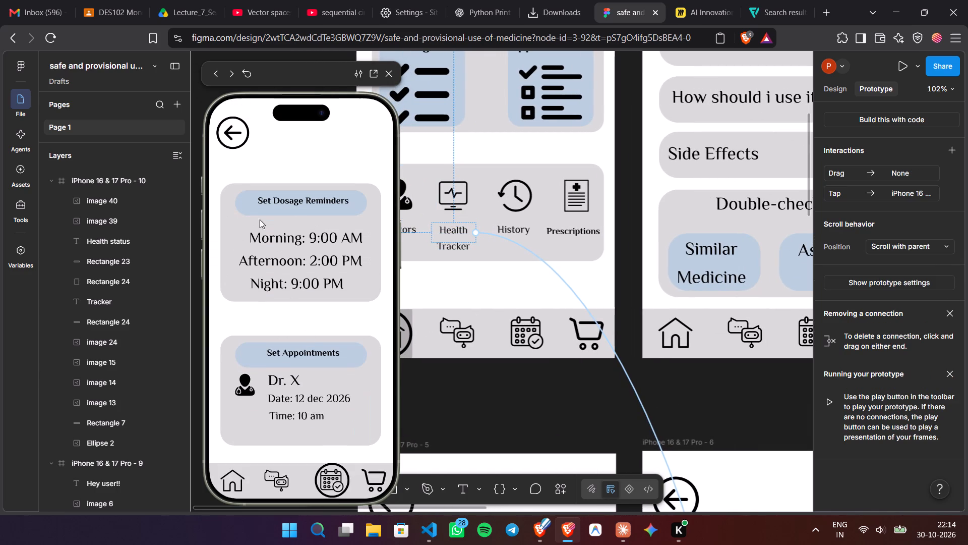
left_click(231, 121)
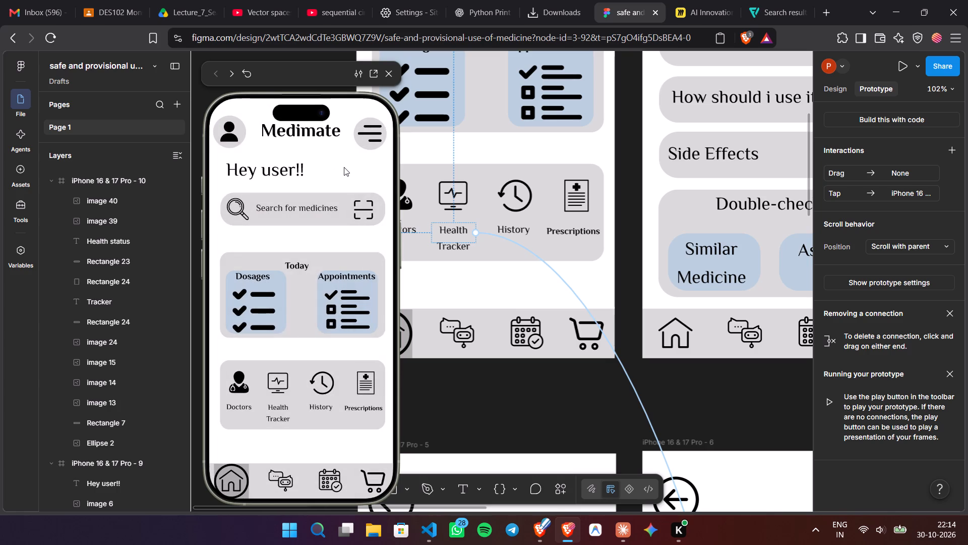
left_click(344, 167)
left_click(279, 383)
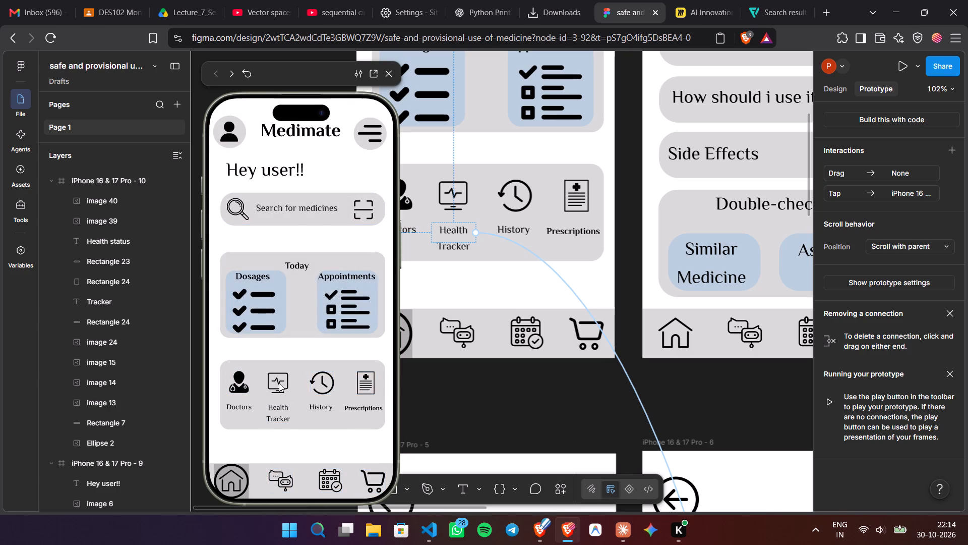
left_click(279, 383)
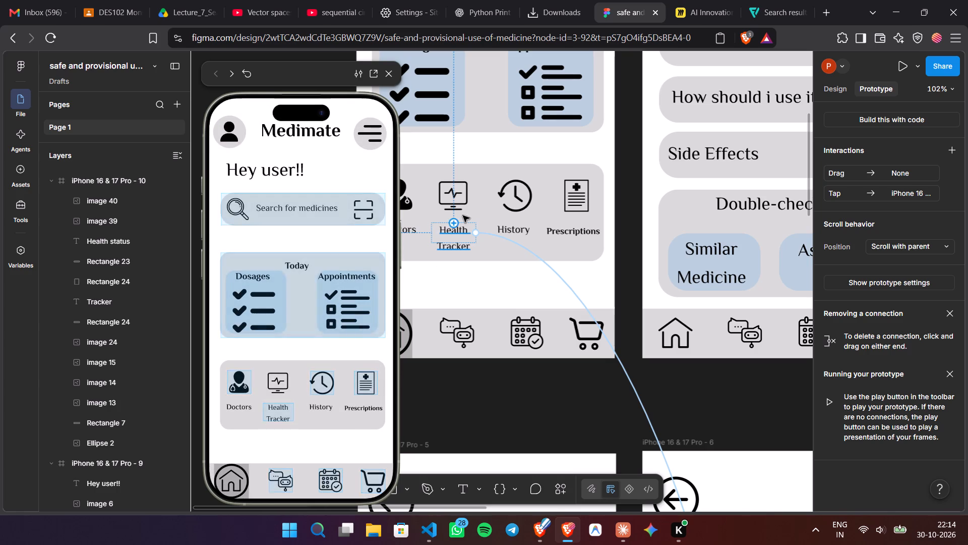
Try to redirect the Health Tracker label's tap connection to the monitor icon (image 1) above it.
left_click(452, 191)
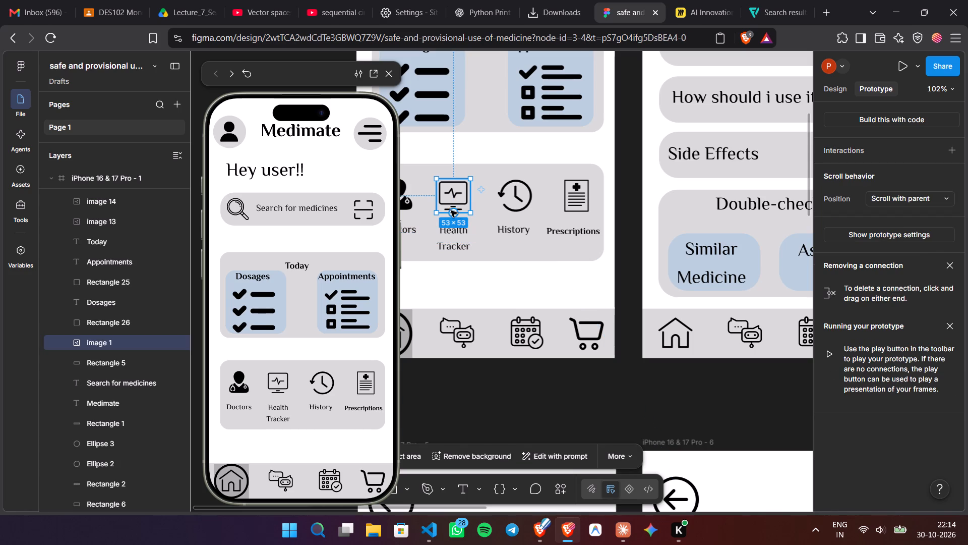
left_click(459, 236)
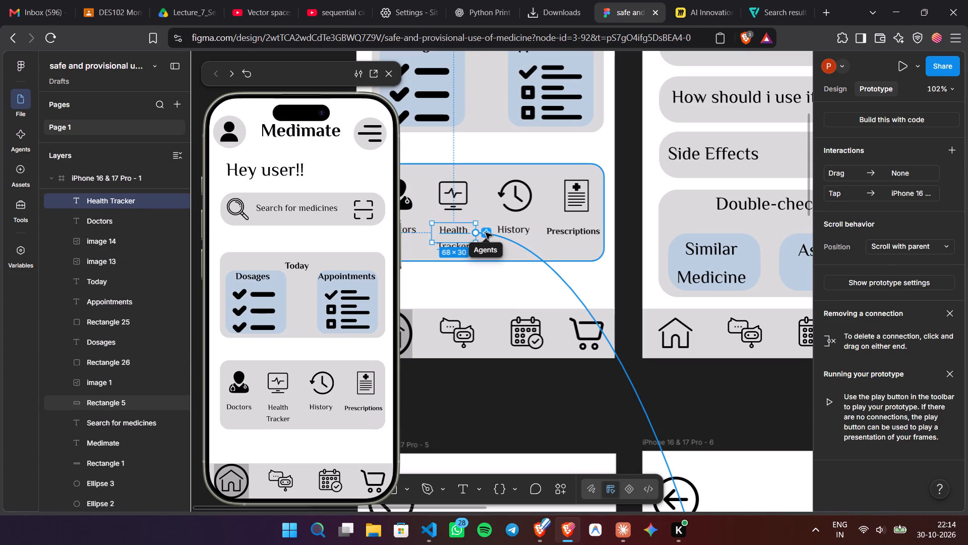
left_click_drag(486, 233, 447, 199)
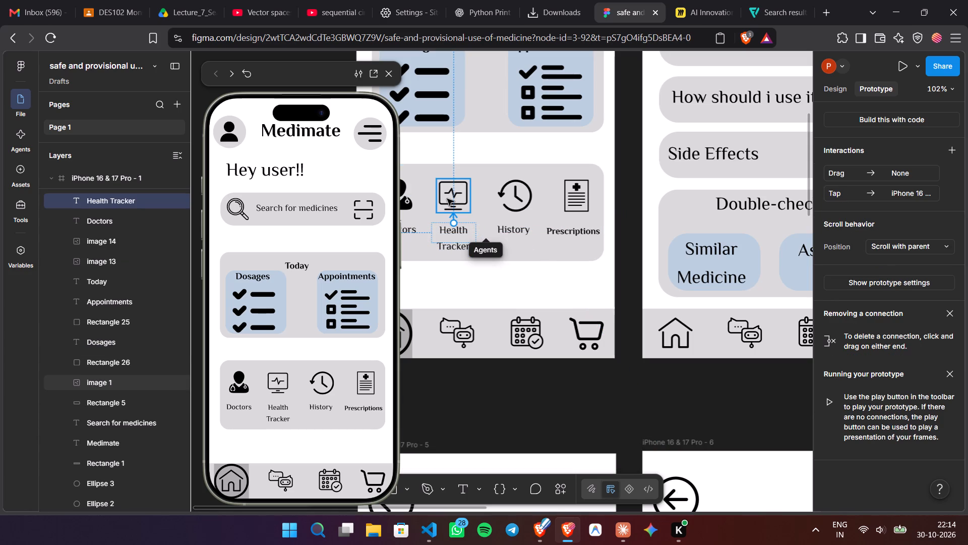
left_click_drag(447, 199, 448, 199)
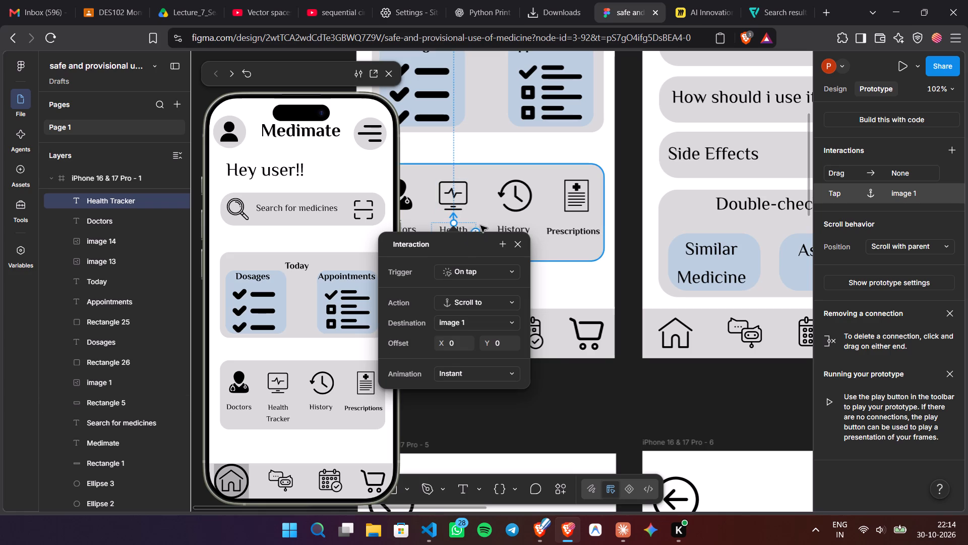
Delete the tap connection from the Health Tracker label on the home screen.
left_click_drag(455, 221, 492, 246)
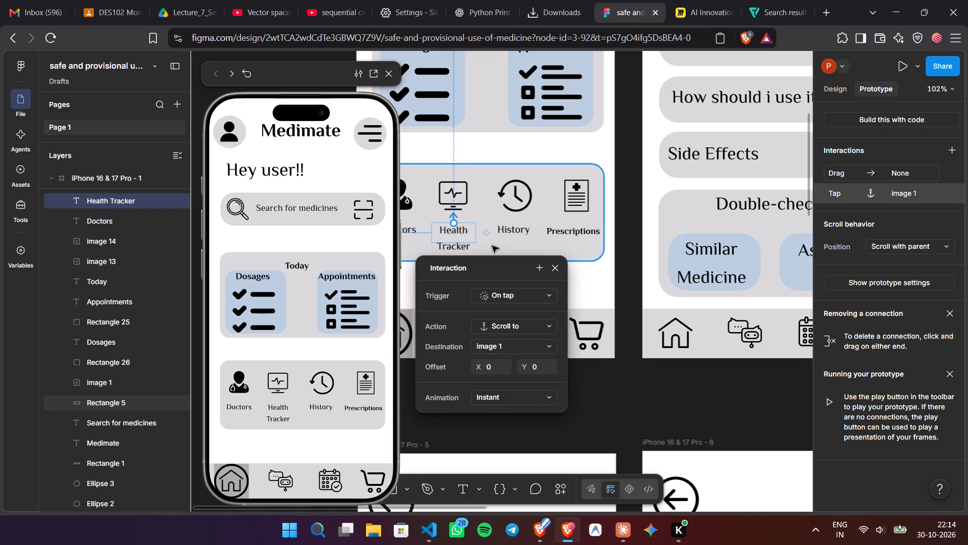
left_click_drag(492, 246, 457, 216)
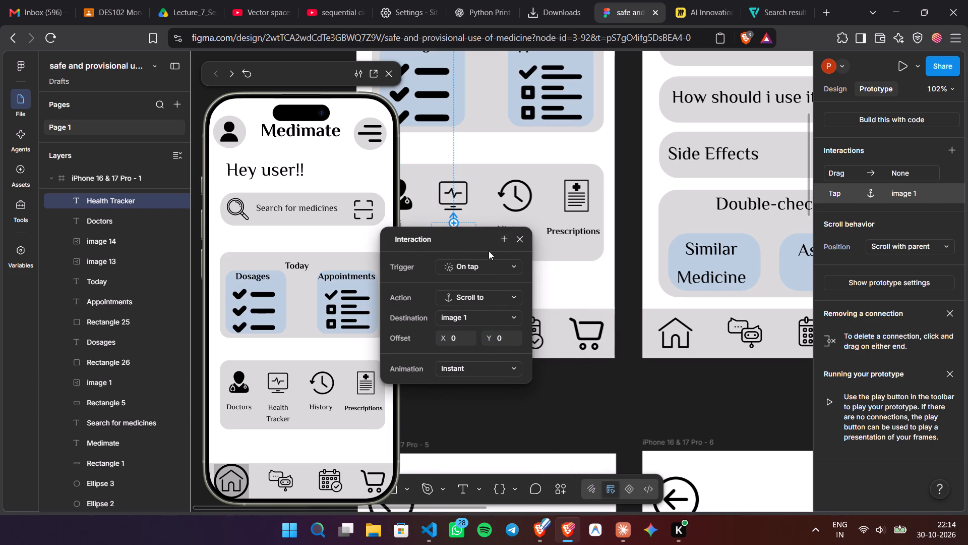
key("Delete")
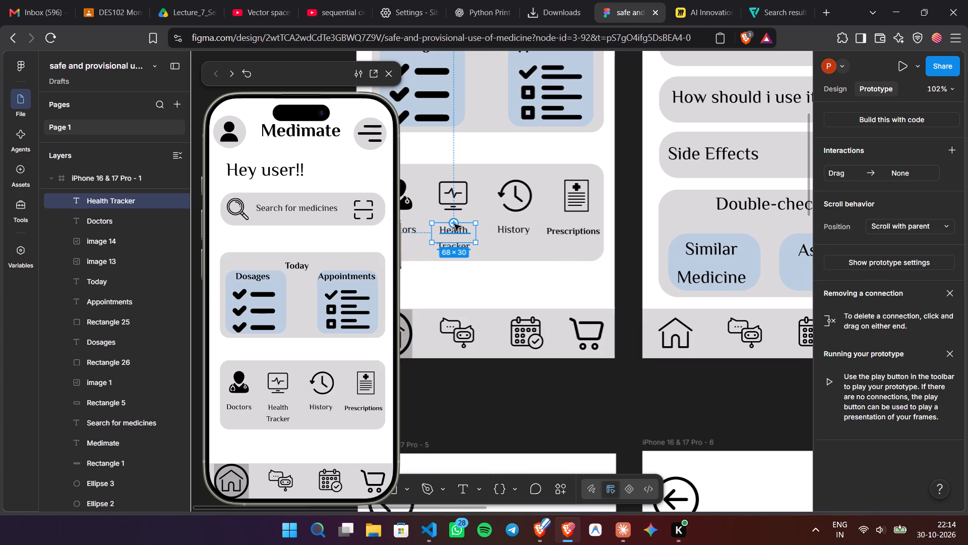
Connect the home screen's Health Tracker monitor icon to the Tracker screen with an on-tap Navigate to interaction.
left_click(460, 233)
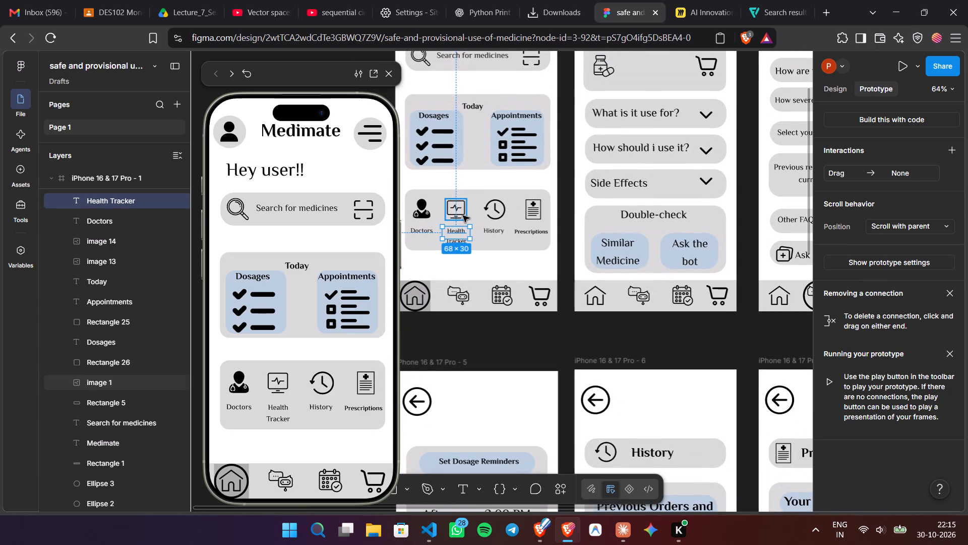
left_click(463, 215)
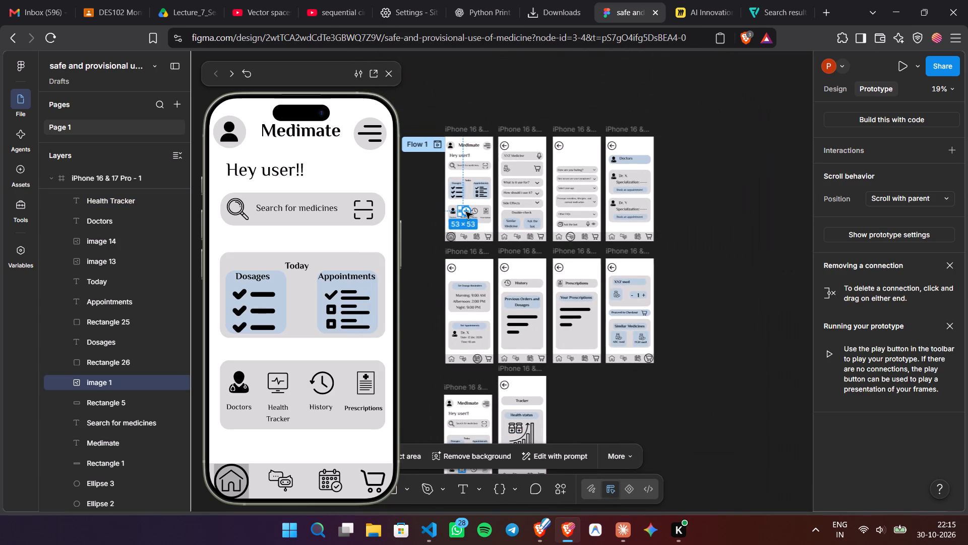
left_click_drag(467, 210, 512, 304)
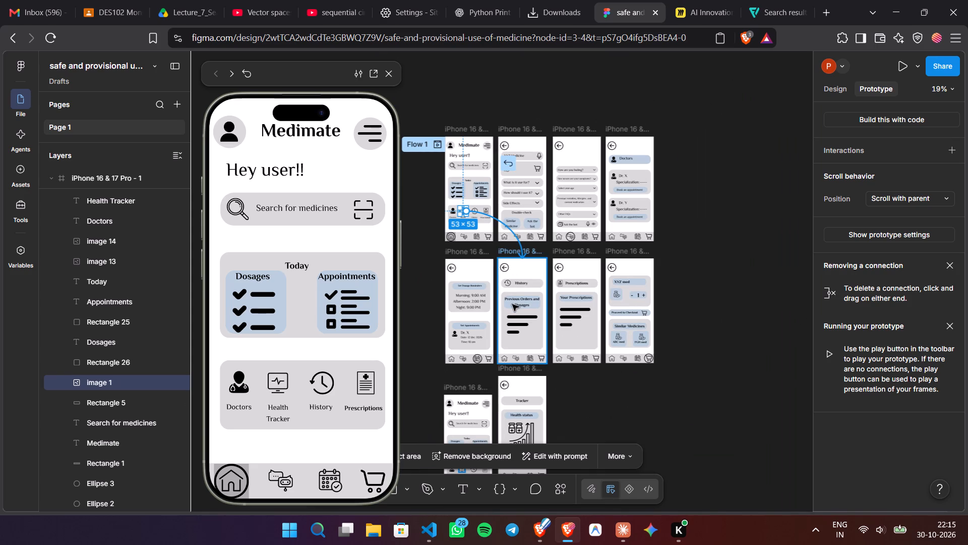
left_click_drag(512, 304, 516, 387)
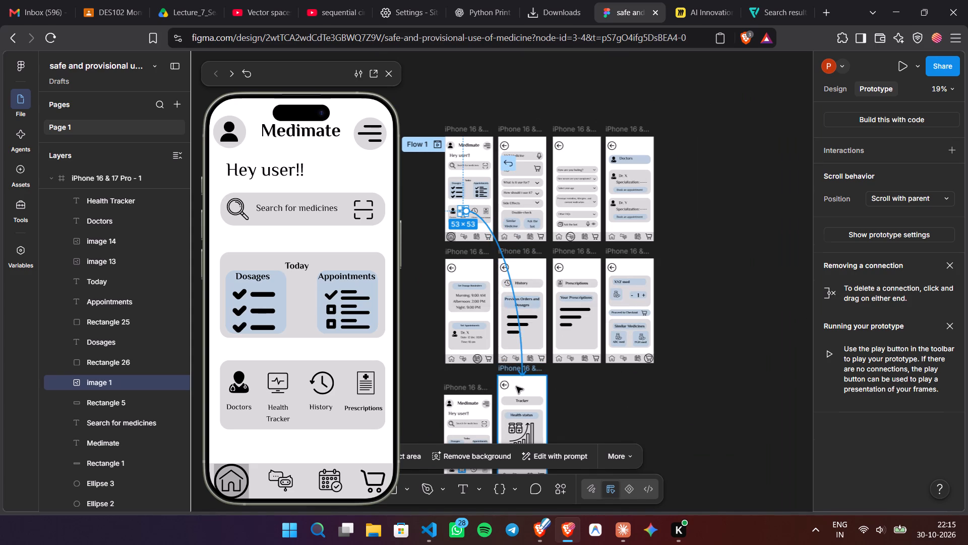
Test the Health Tracker icon's link to the Tracker screen and the back arrow in the preview.
left_click(335, 340)
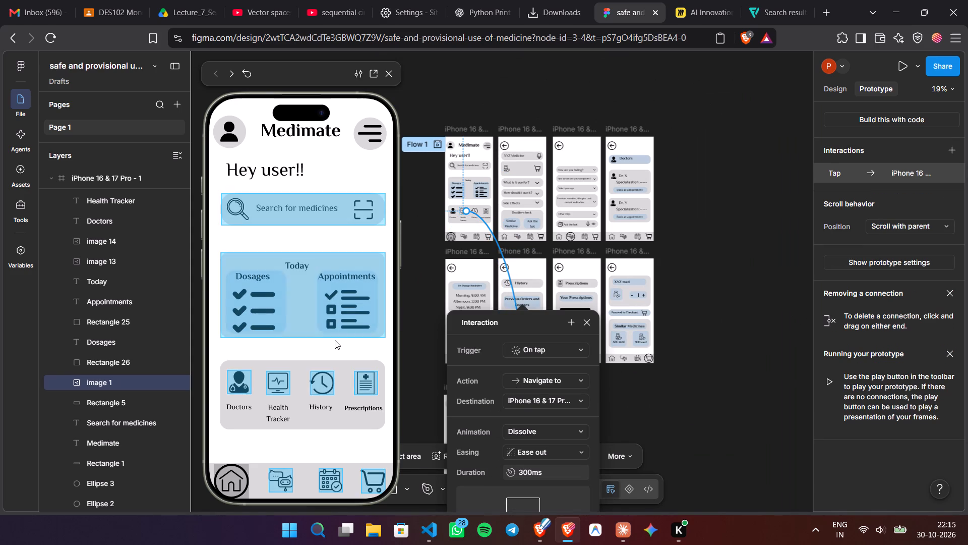
left_click(335, 340)
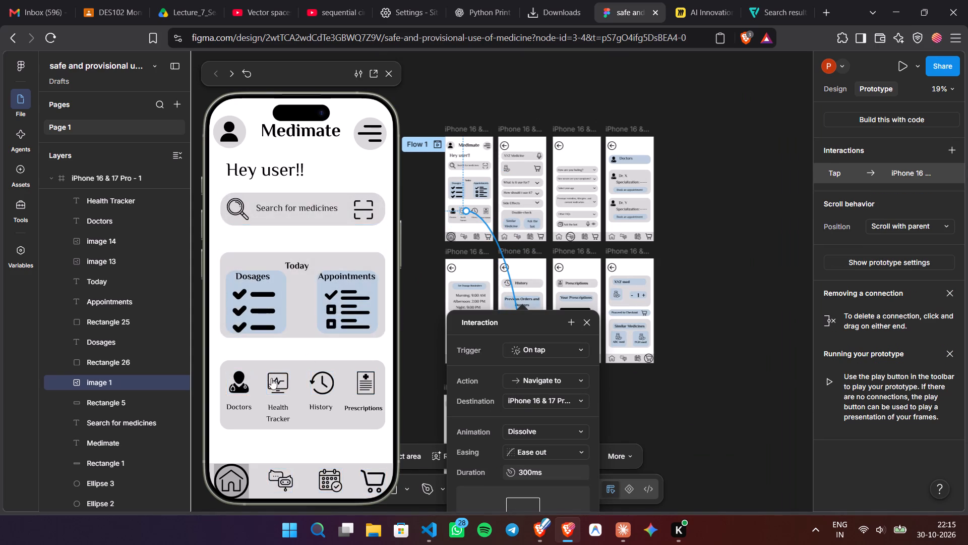
left_click(271, 378)
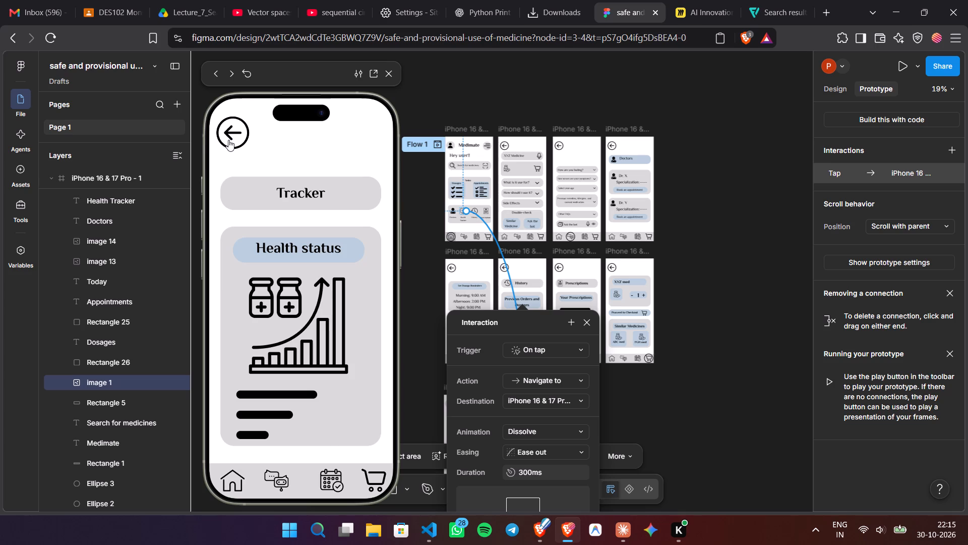
left_click(229, 140)
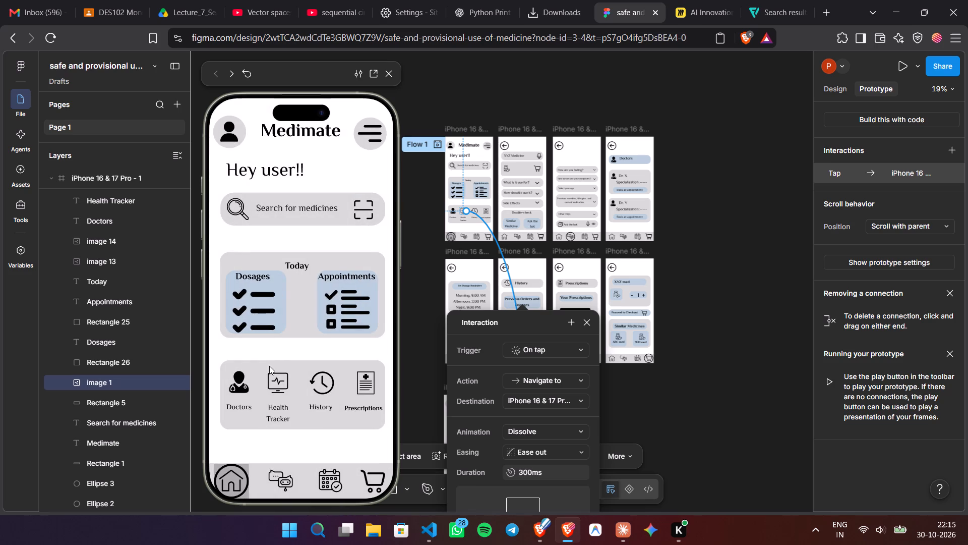
left_click(272, 370)
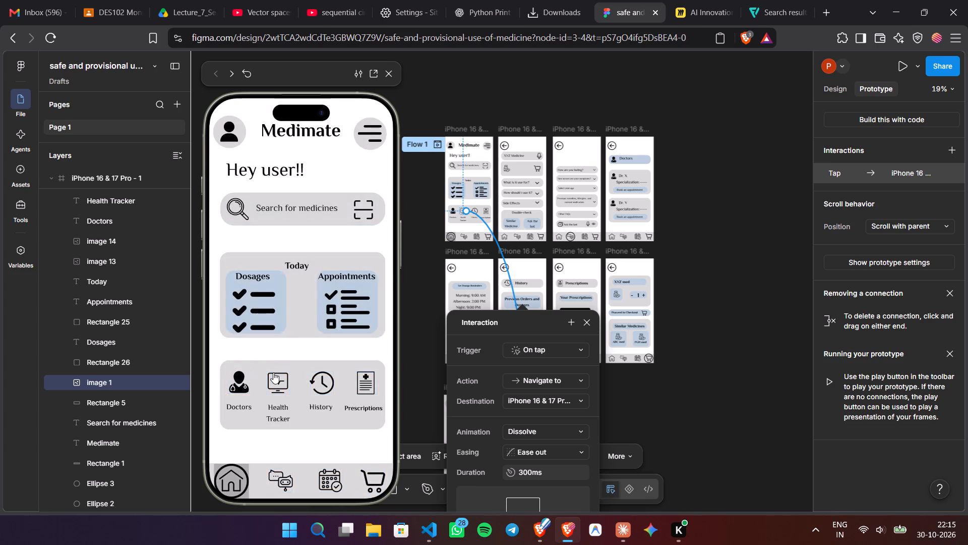
left_click(273, 372)
left_click(323, 374)
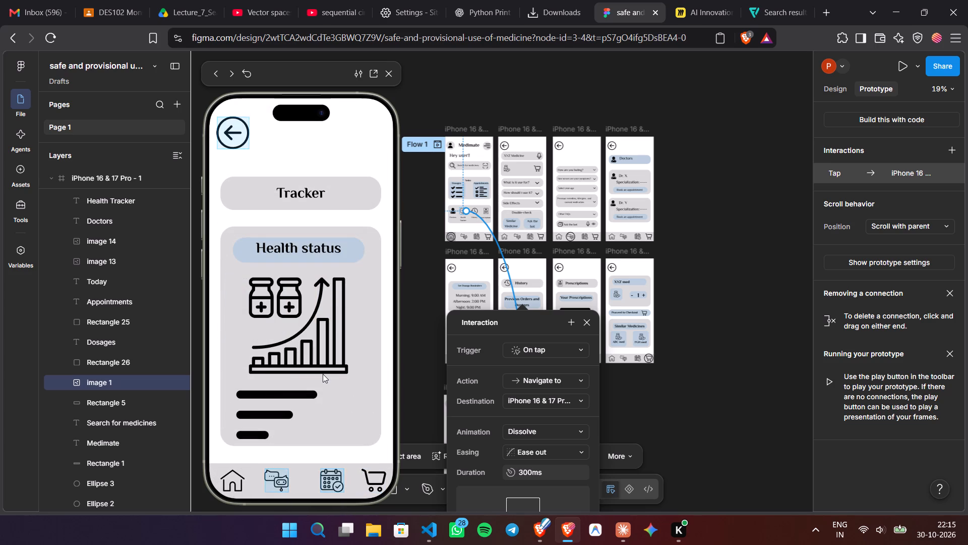
left_click(323, 374)
left_click(323, 374)
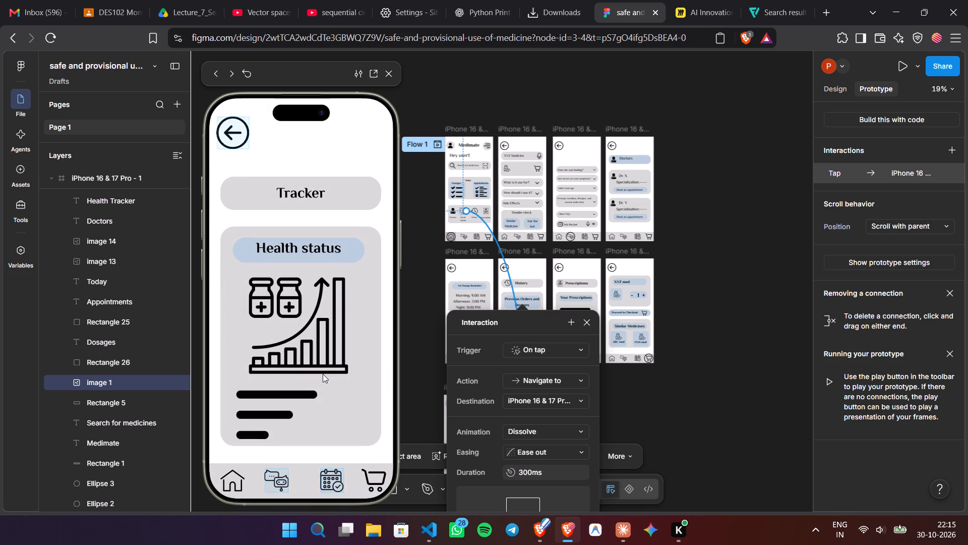
left_click(323, 374)
Test the bot link from the Tracker screen, and the calendar and Health Tracker links from home, returning home after each.
left_click(271, 483)
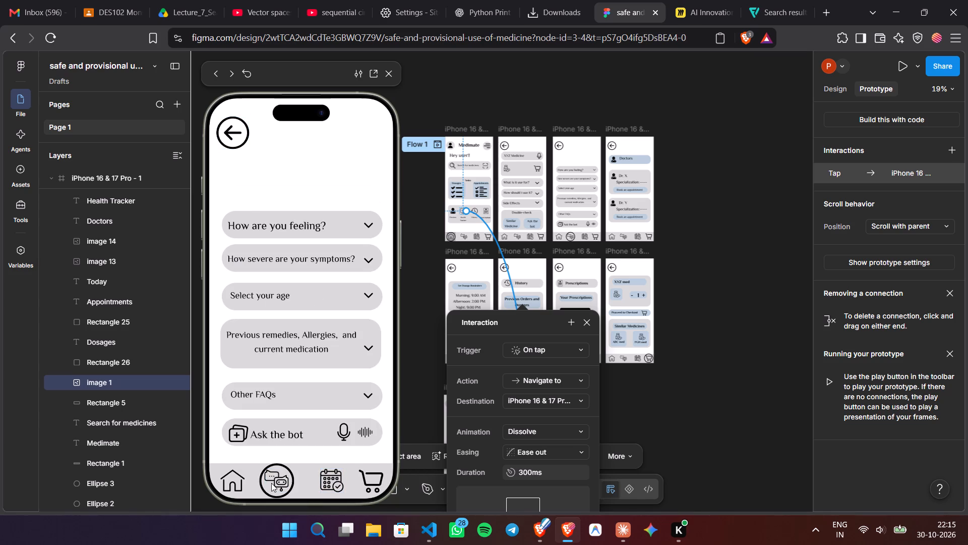
left_click(306, 193)
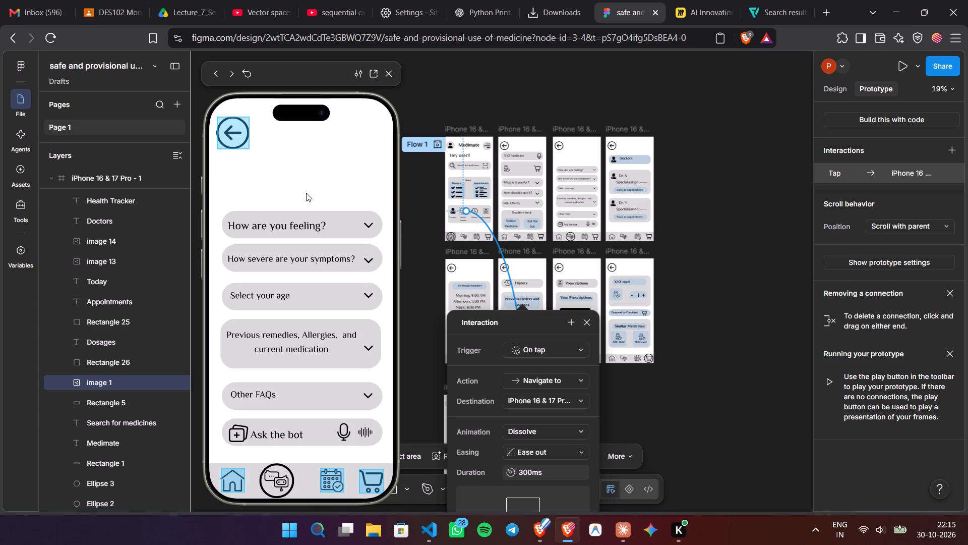
left_click(241, 126)
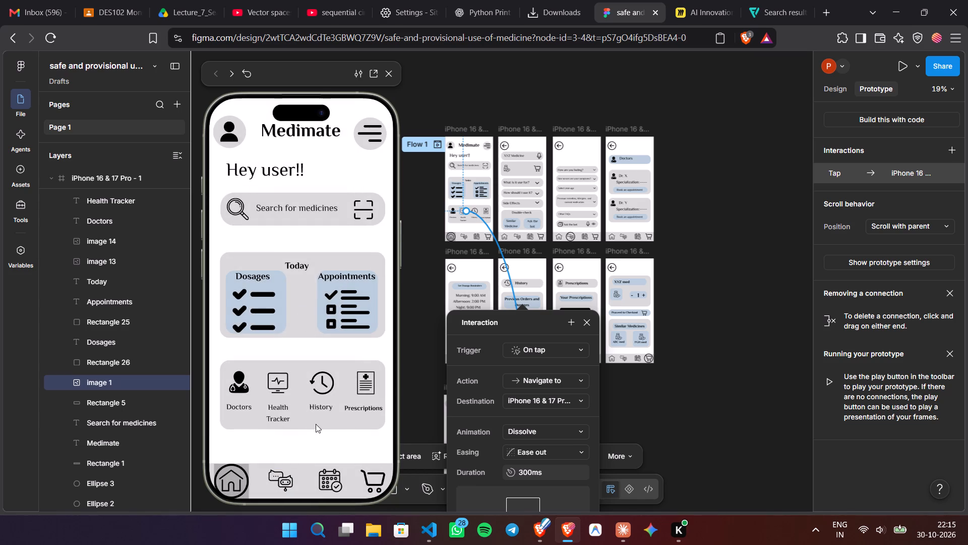
left_click(325, 481)
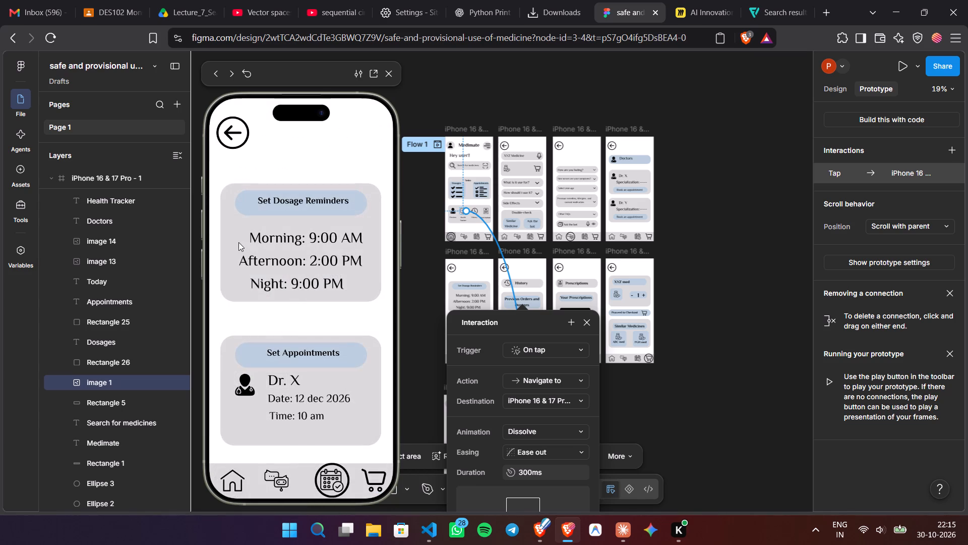
left_click(234, 139)
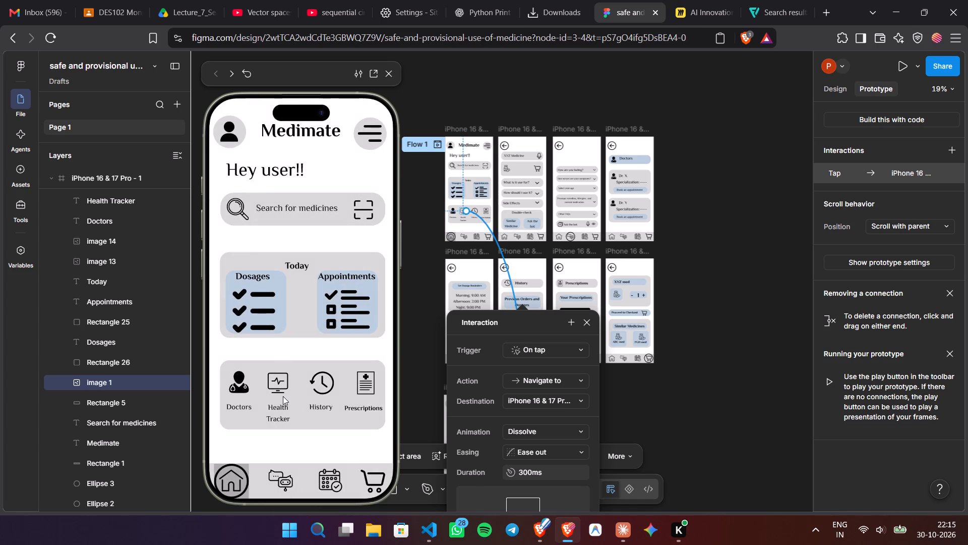
left_click(282, 388)
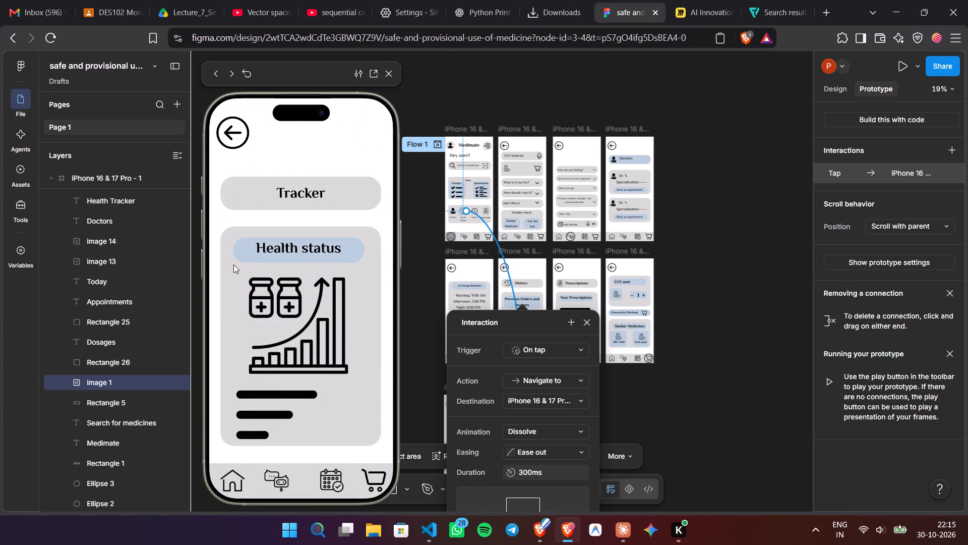
left_click(234, 131)
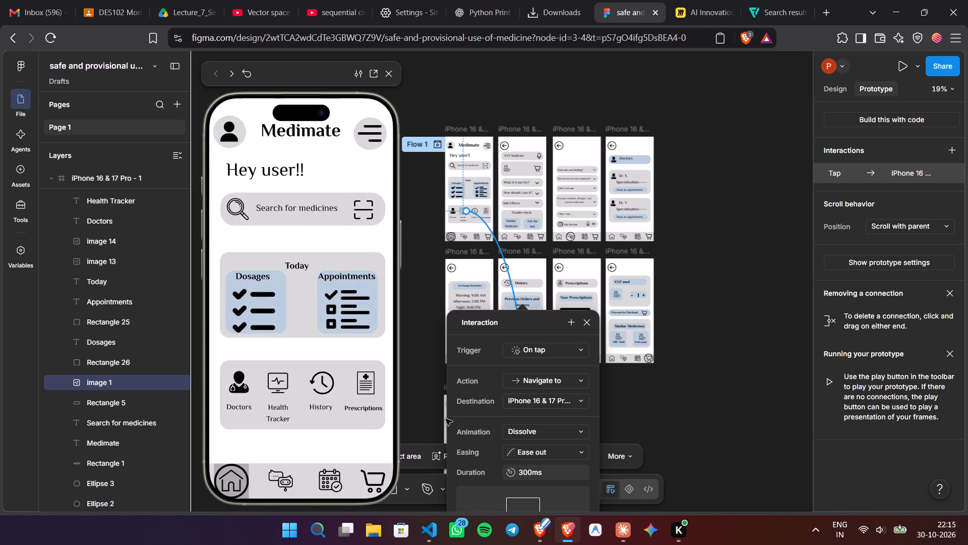
Connect the Tracker screen's cart icon to the XYZ med cart screen with an on-tap Navigate to interaction.
left_click(712, 392)
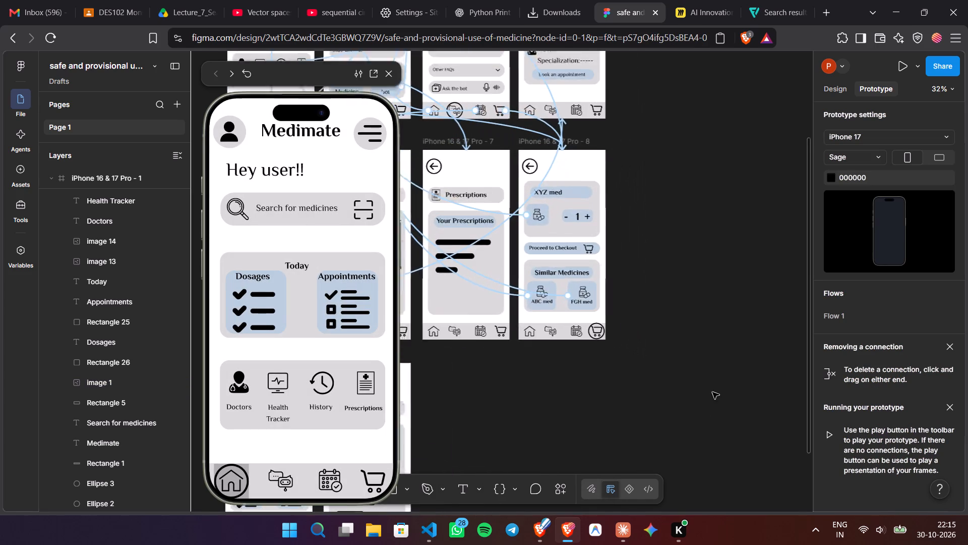
scroll(712, 392, "right", 1)
scroll(712, 392, "down", 1)
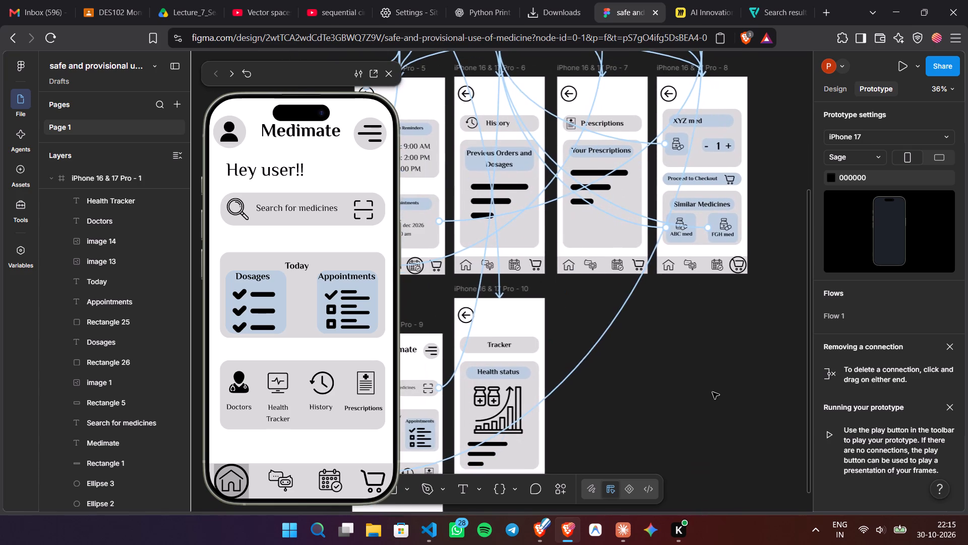
scroll(712, 392, "down", 1)
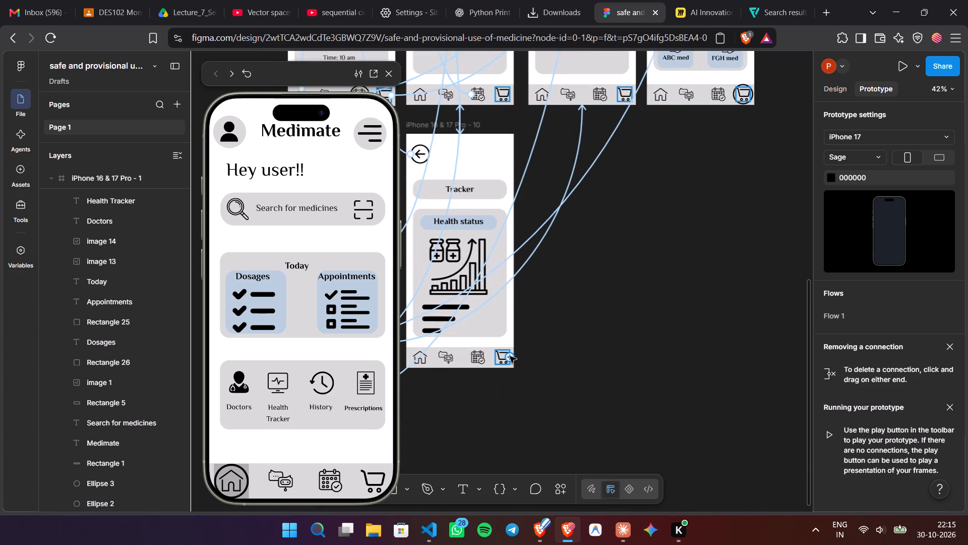
left_click_drag(510, 356, 693, 43)
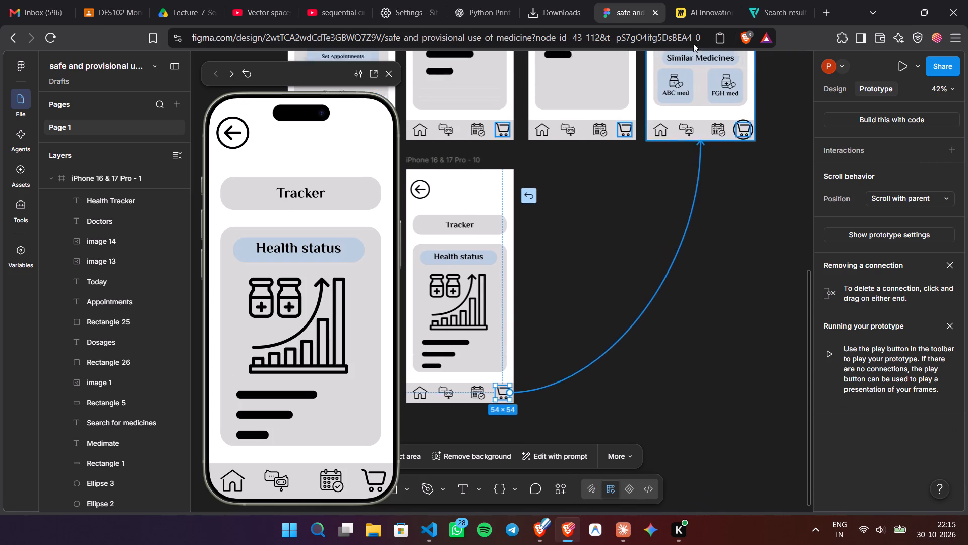
left_click_drag(693, 43, 684, 125)
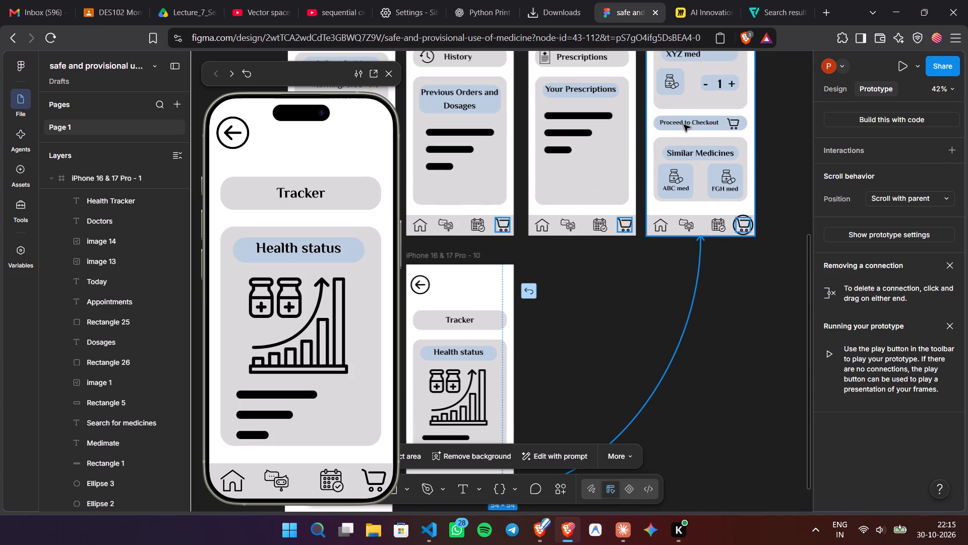
left_click_drag(684, 125, 683, 125)
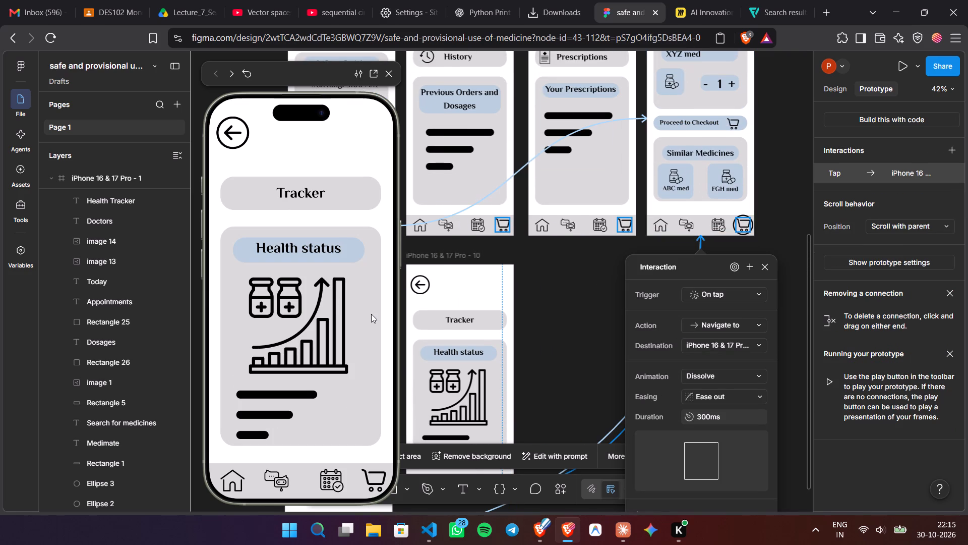
Connect the Tracker screen's home icon to the original Medimate home screen with an on-tap Navigate to interaction.
left_click(371, 314)
scroll(566, 341, "right", 2)
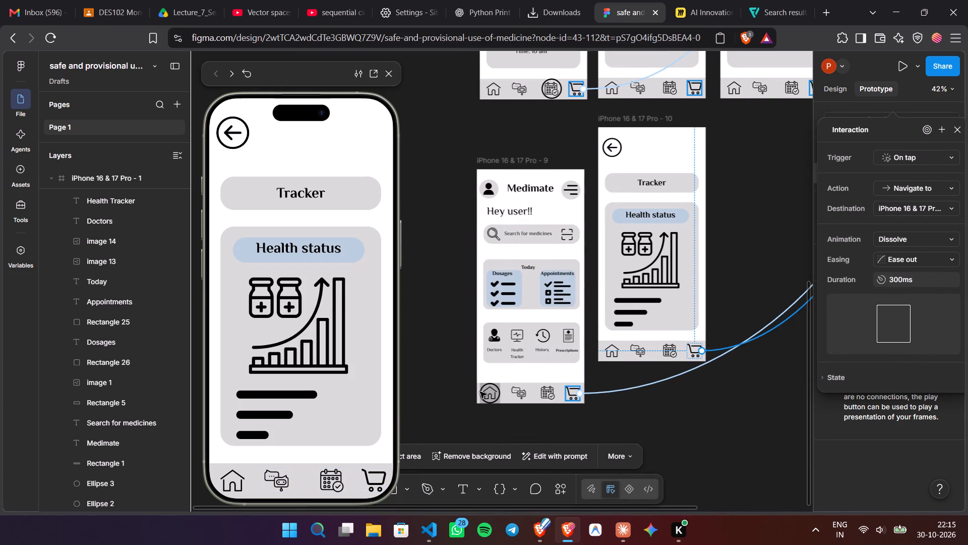
left_click(614, 350)
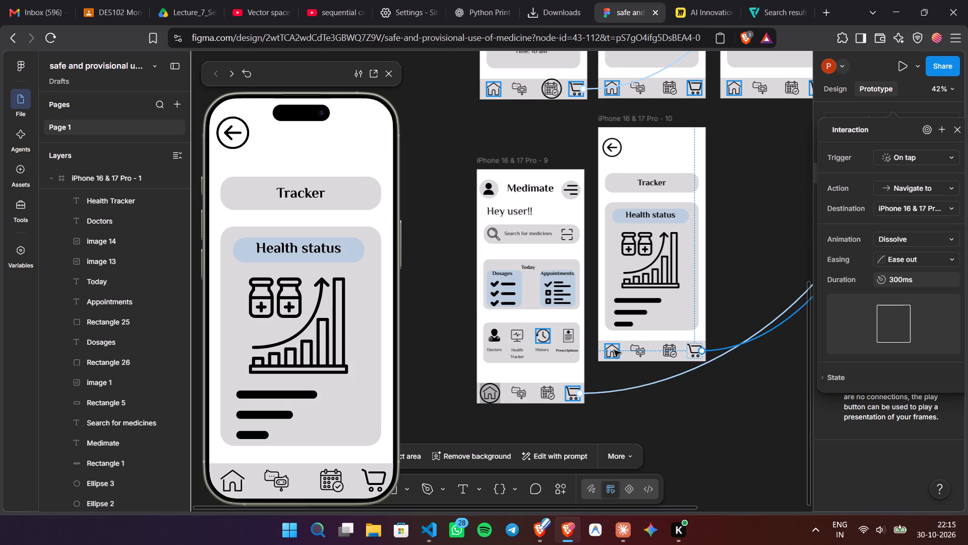
left_click_drag(621, 351, 498, 78)
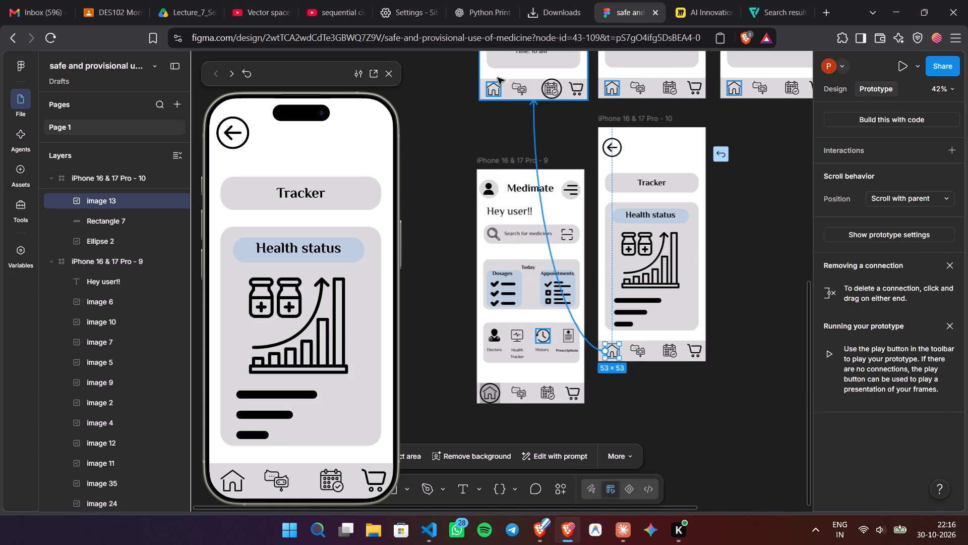
left_click_drag(498, 78, 494, 166)
Test the Tracker screen's home icon link in the preview.
left_click(317, 162)
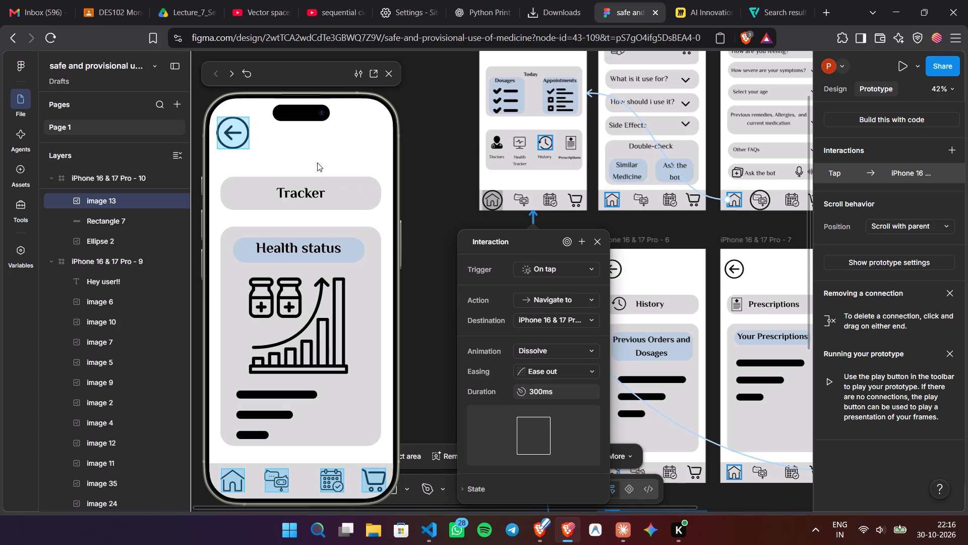
left_click(317, 162)
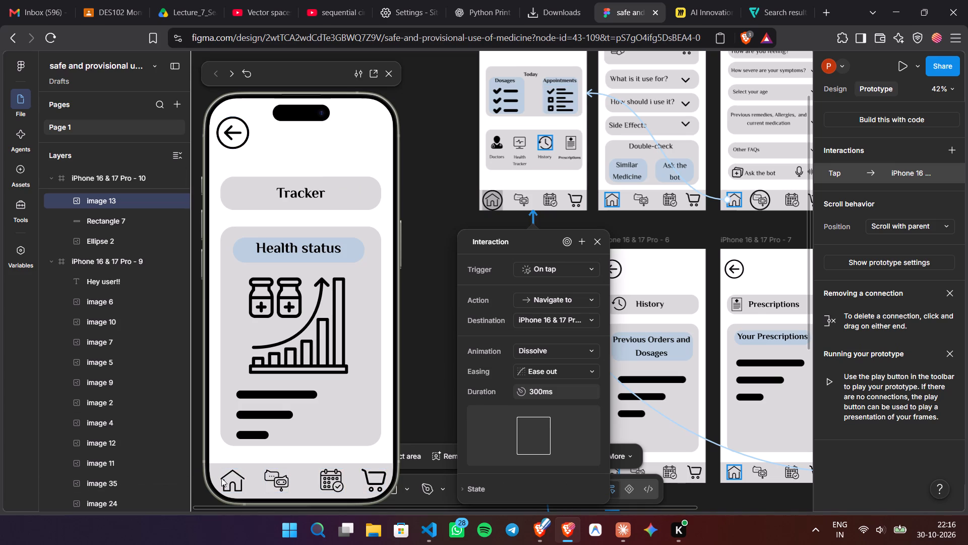
left_click(225, 479)
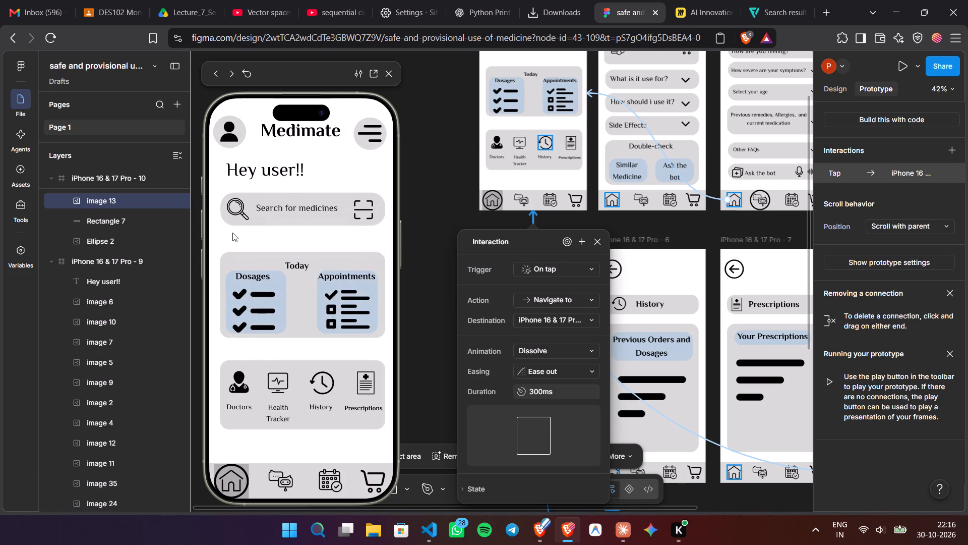
Connect the original home screen's profile icon to the iPhone 16 & 17 Pro - 9 frame with an on-tap Navigate to interaction.
left_click(438, 235)
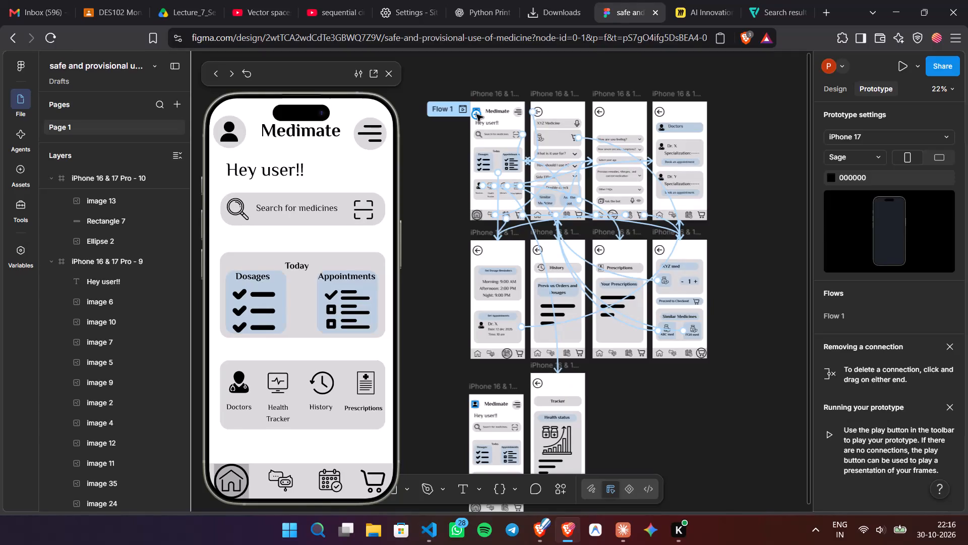
left_click_drag(476, 115, 459, 362)
scroll(451, 331, "up", 1)
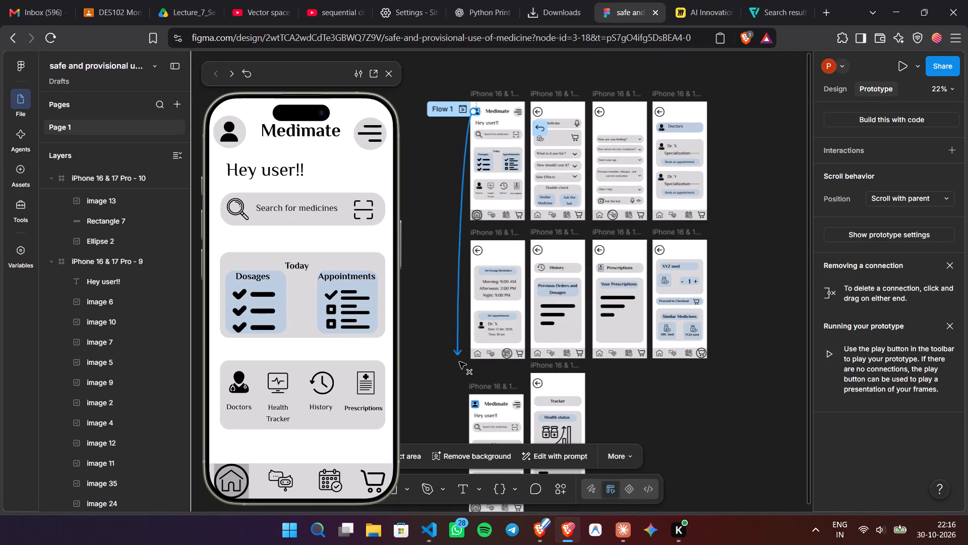
scroll(459, 362, "up", 1)
left_click_drag(459, 362, 484, 401)
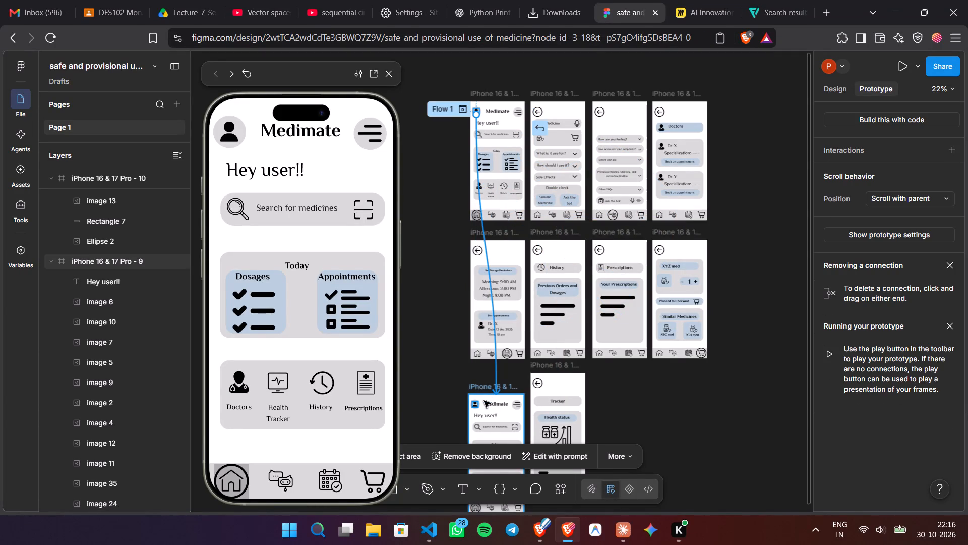
left_click_drag(484, 401, 481, 401)
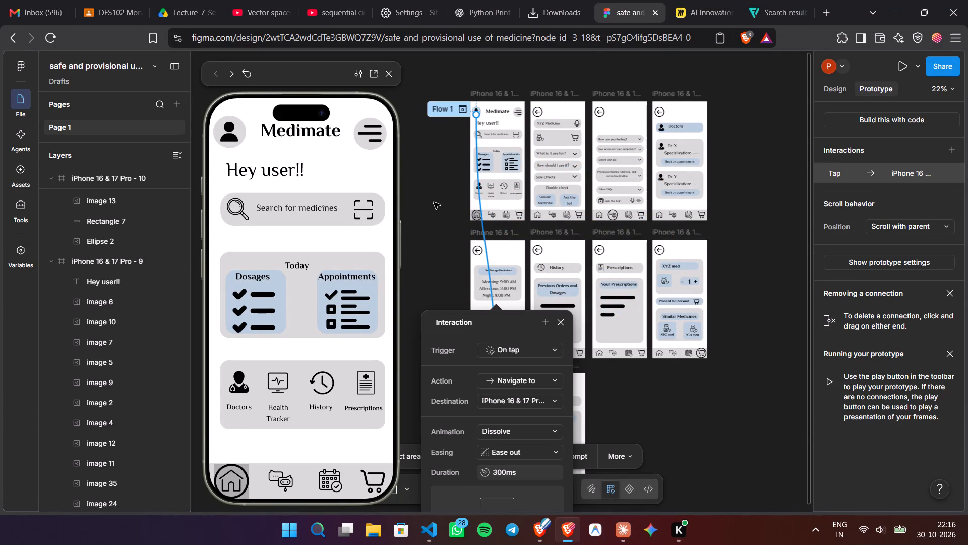
left_click(434, 202)
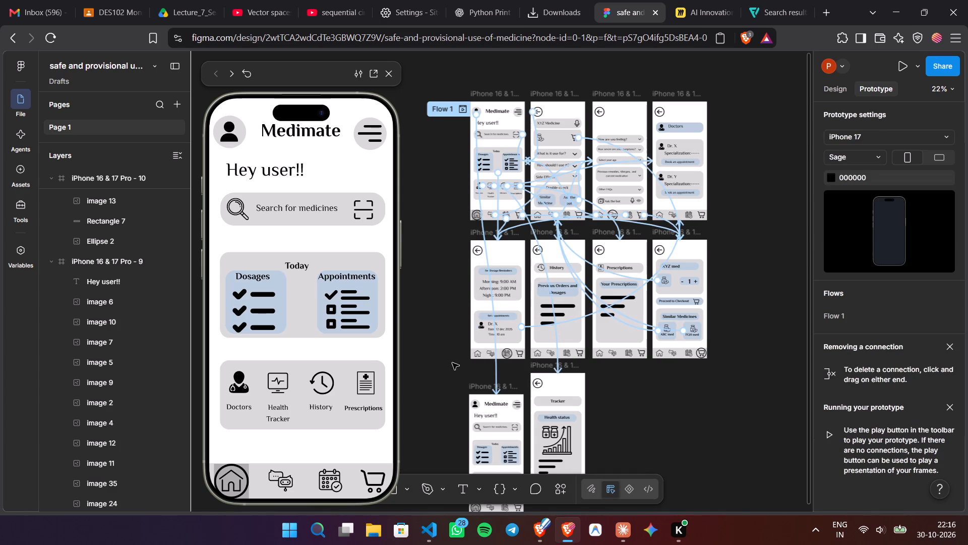
Test the home screen's profile icon link in the preview.
left_click(236, 131)
left_click(236, 131)
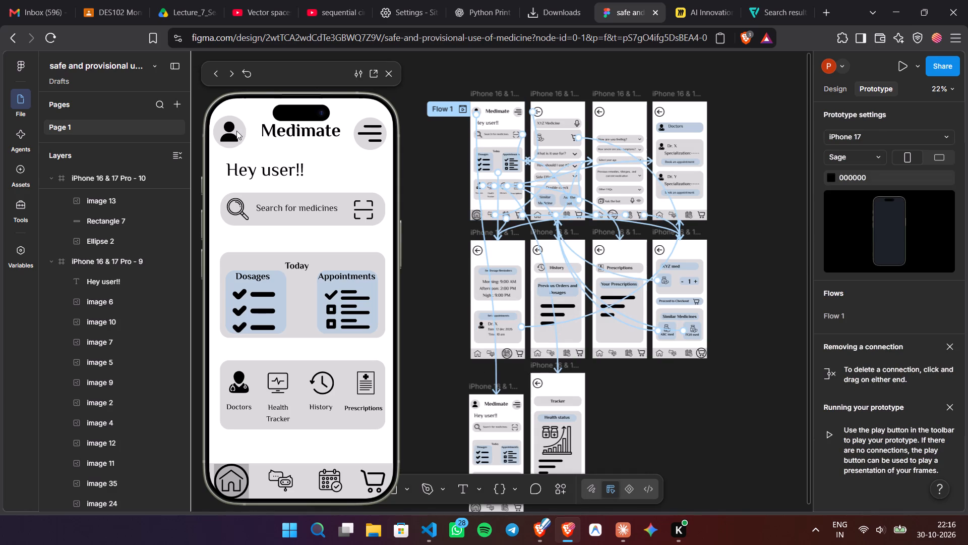
left_click(236, 131)
left_click(236, 131)
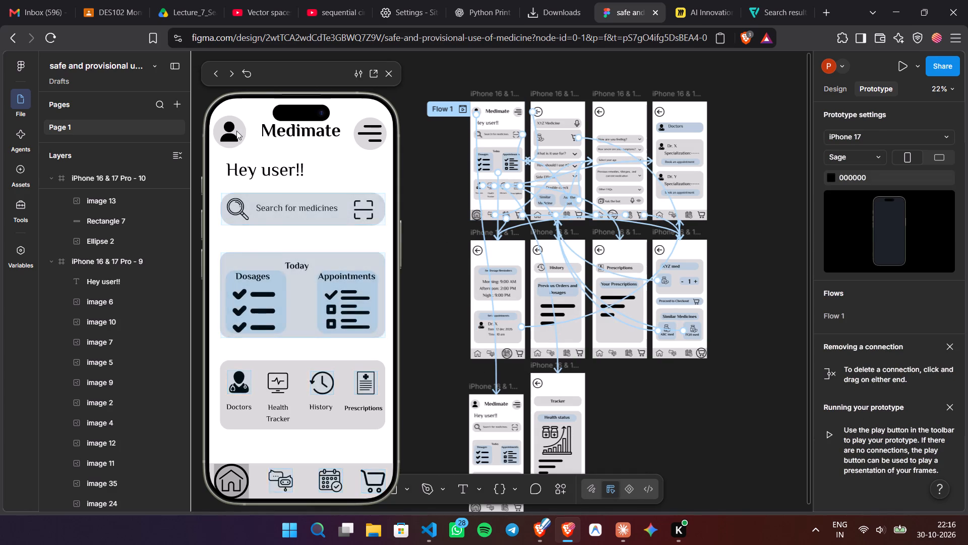
left_click(236, 131)
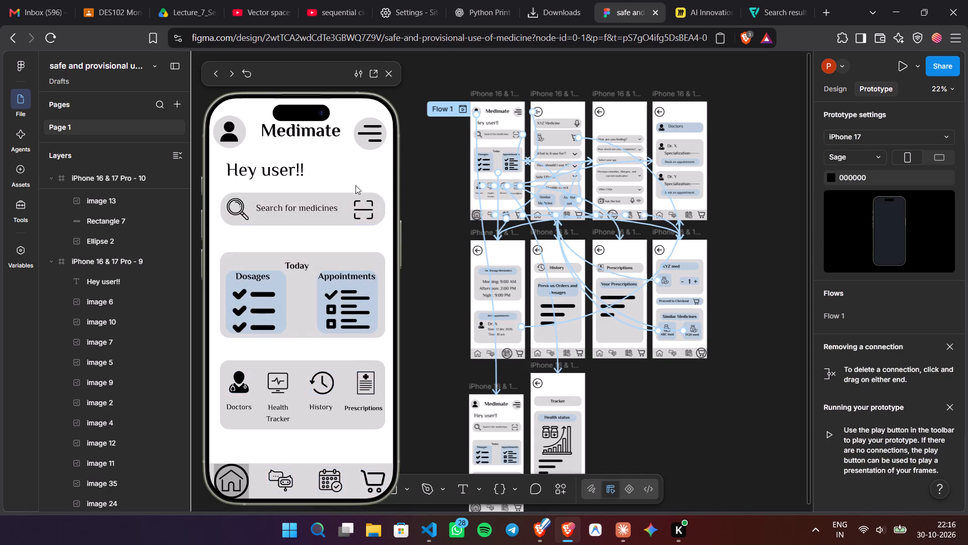
left_click(350, 160)
Delete the search bar from the iPhone 16 & 17 Pro - 9 frame, including its background, magnifier icon, Search for medicines text and scan icon.
scroll(439, 293, "down", 2)
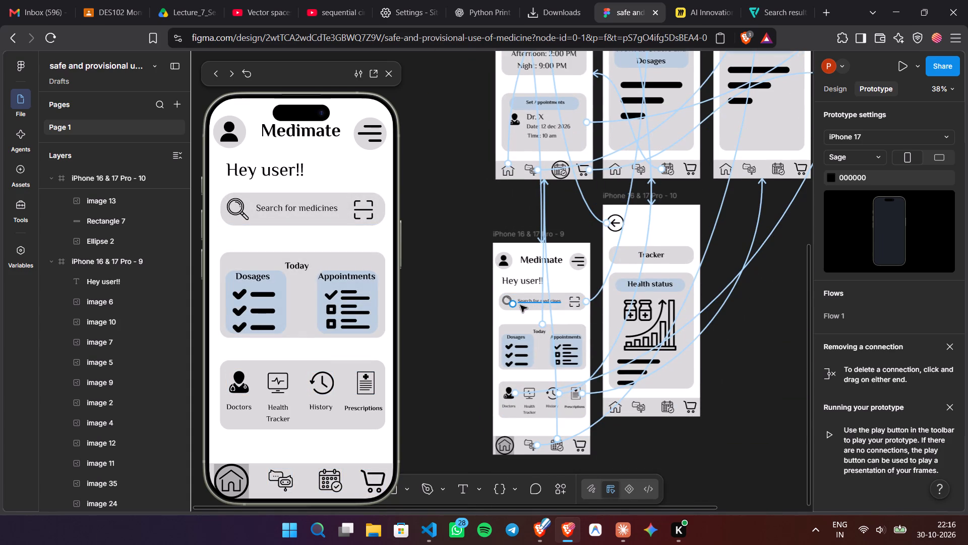
left_click(519, 247)
left_click(522, 245)
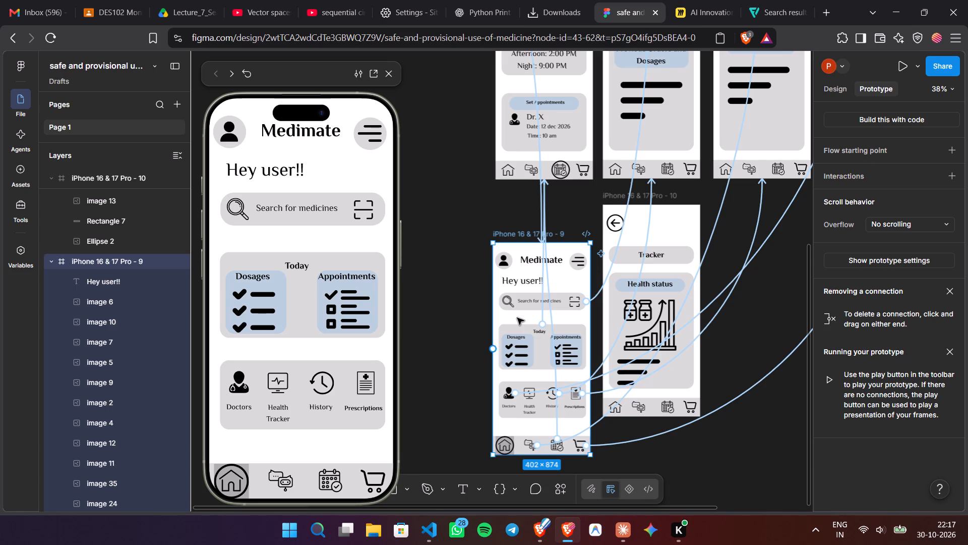
left_click(530, 309)
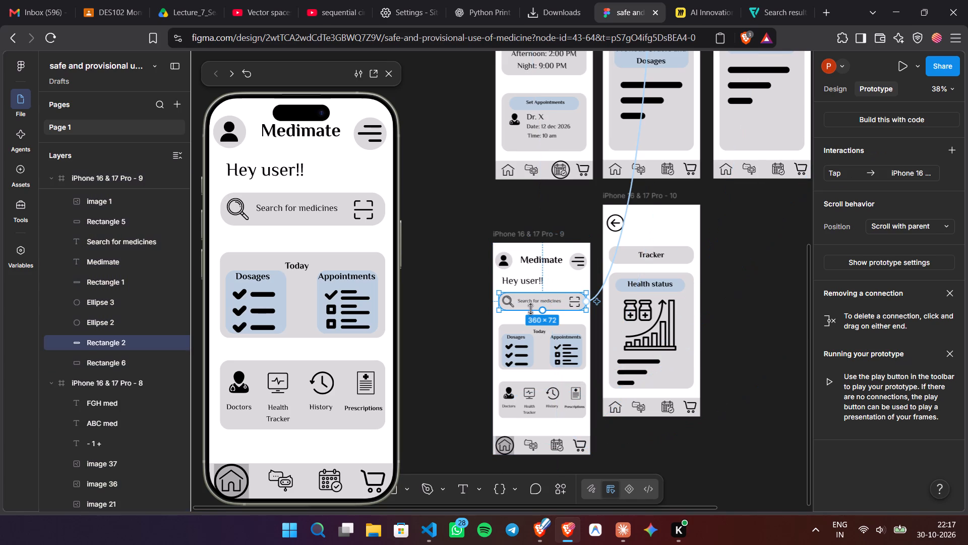
key("Delete")
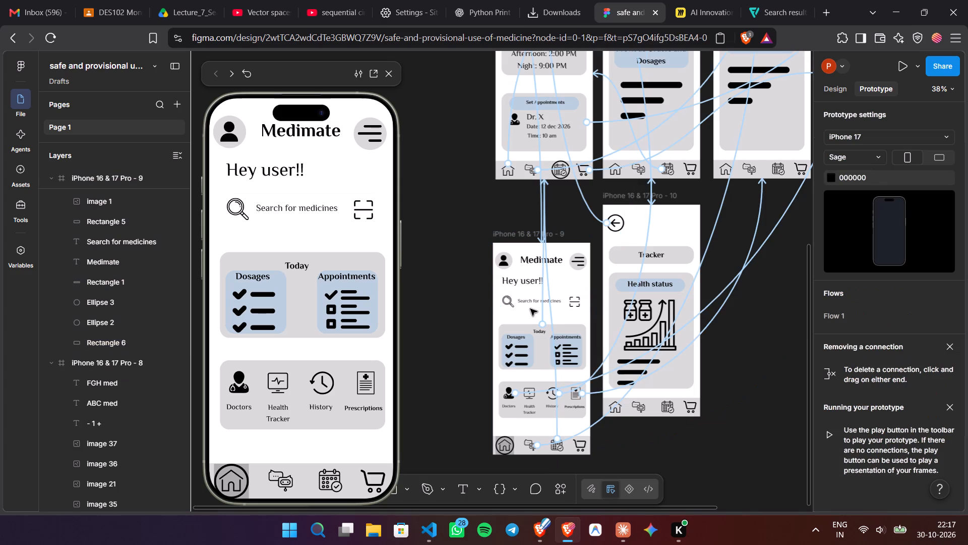
key("Delete")
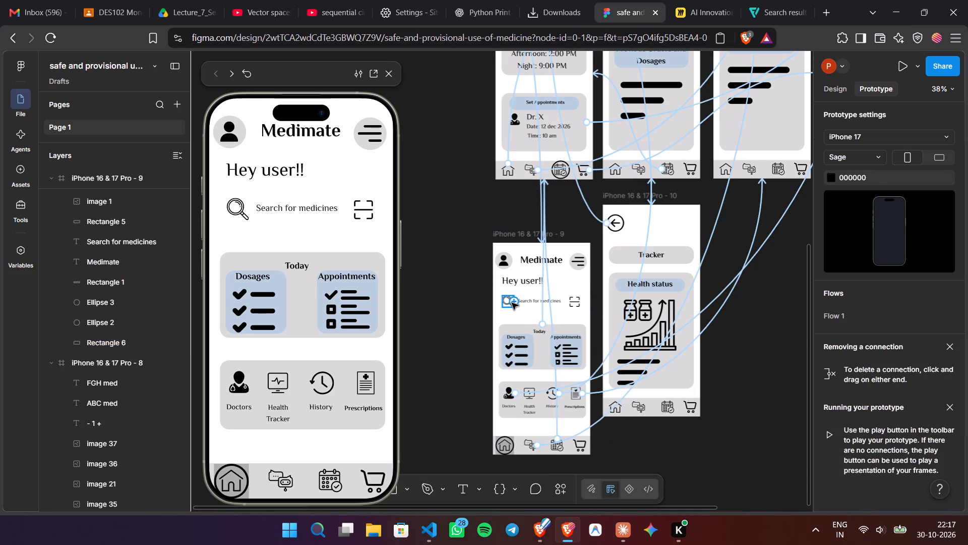
left_click(512, 302)
key("Delete")
left_click_drag(512, 302, 527, 300)
key("Delete")
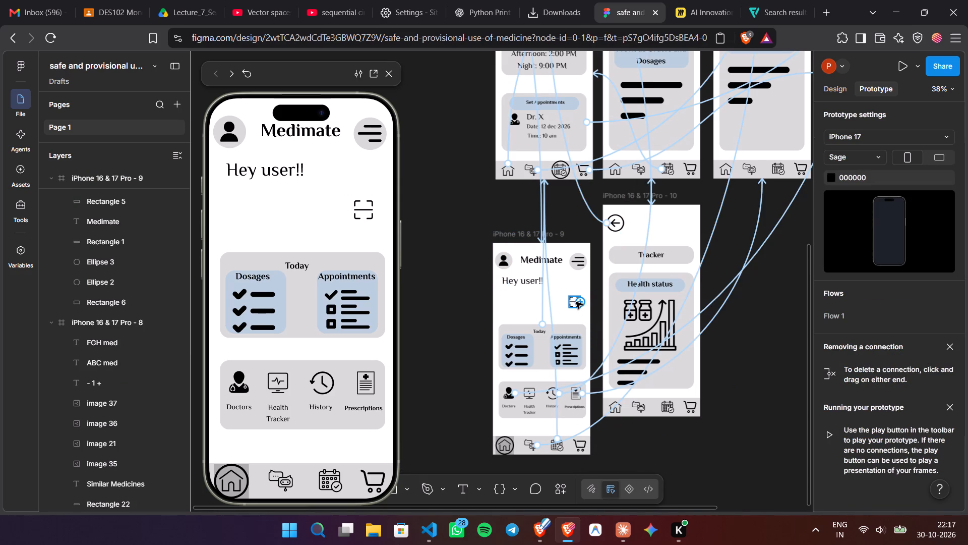
left_click(576, 302)
left_click(576, 302)
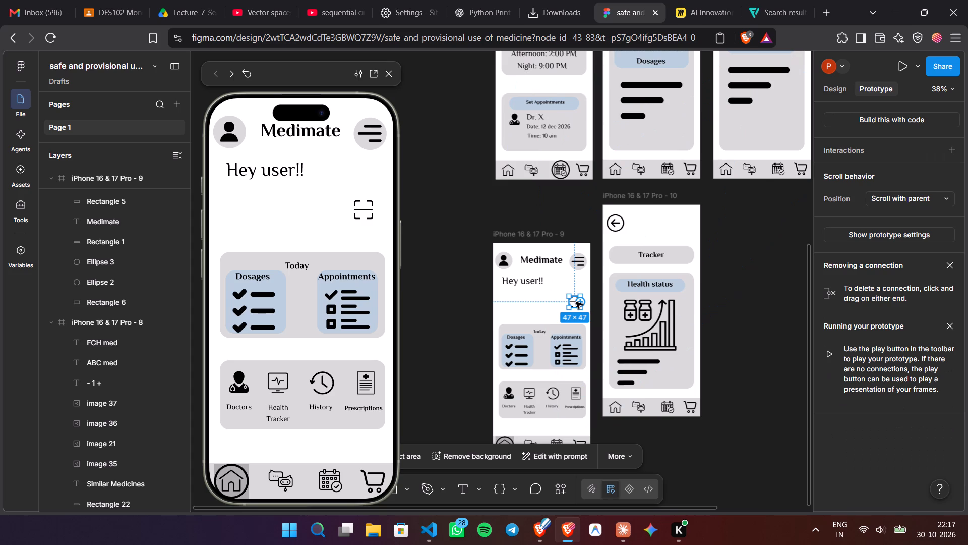
key("Delete")
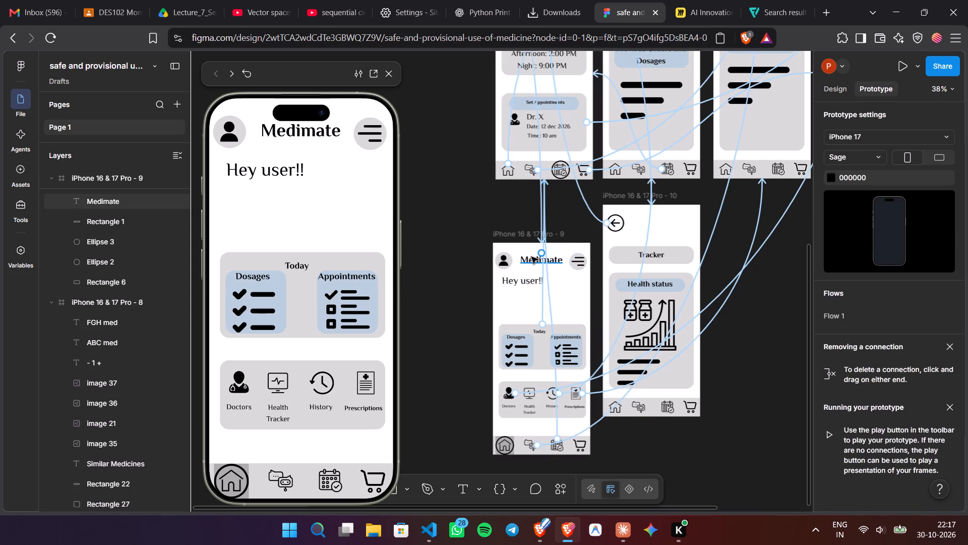
Clear the Today card in the iPhone 16 & 17 Pro - 9 frame by deleting both checklist icons, both blue boxes and the Dosages, Appointments and Today labels.
left_click(528, 352)
key("Delete")
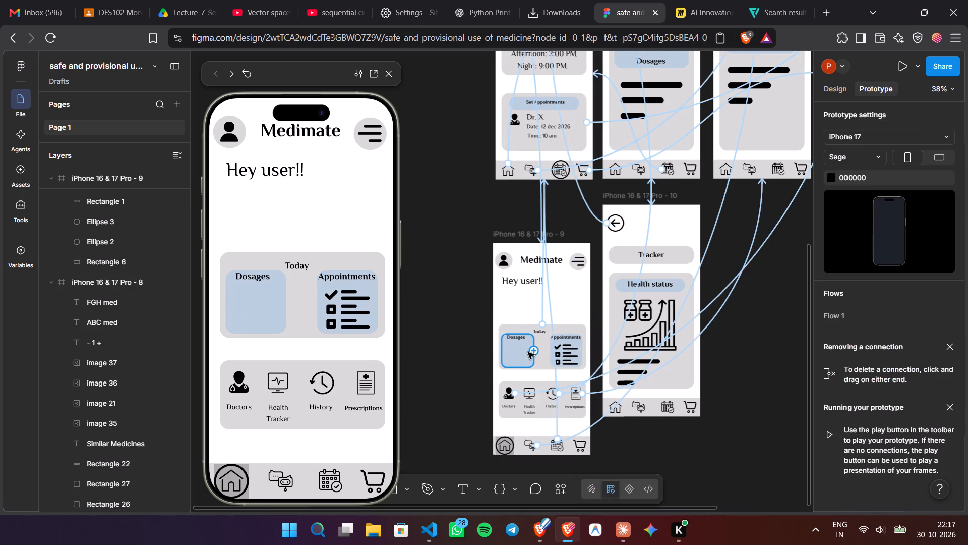
left_click(528, 352)
key("Delete")
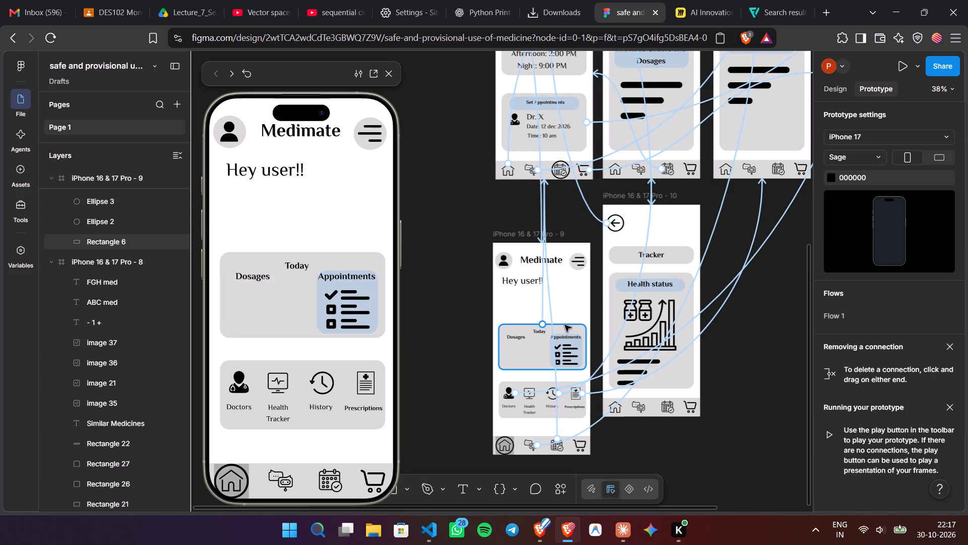
left_click(567, 343)
key("Delete")
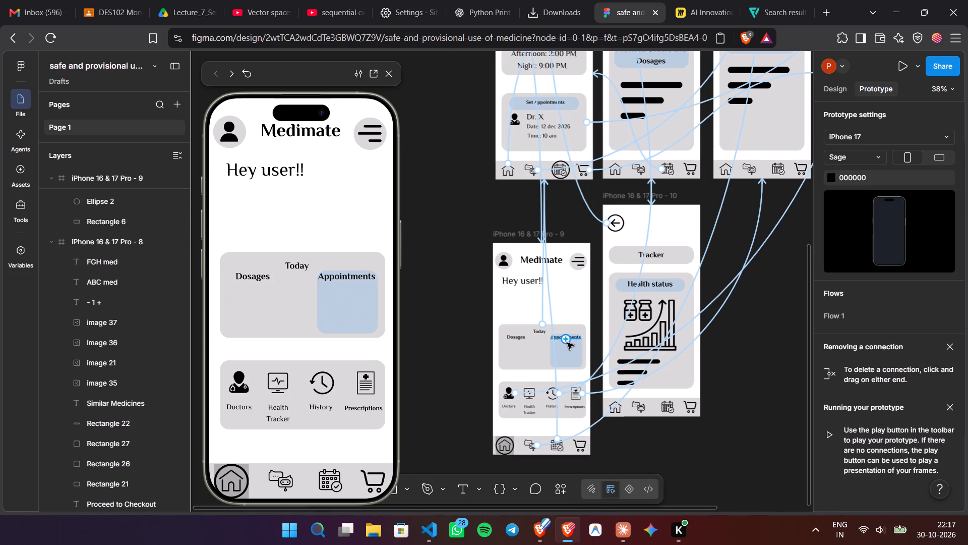
left_click(567, 343)
key("Delete")
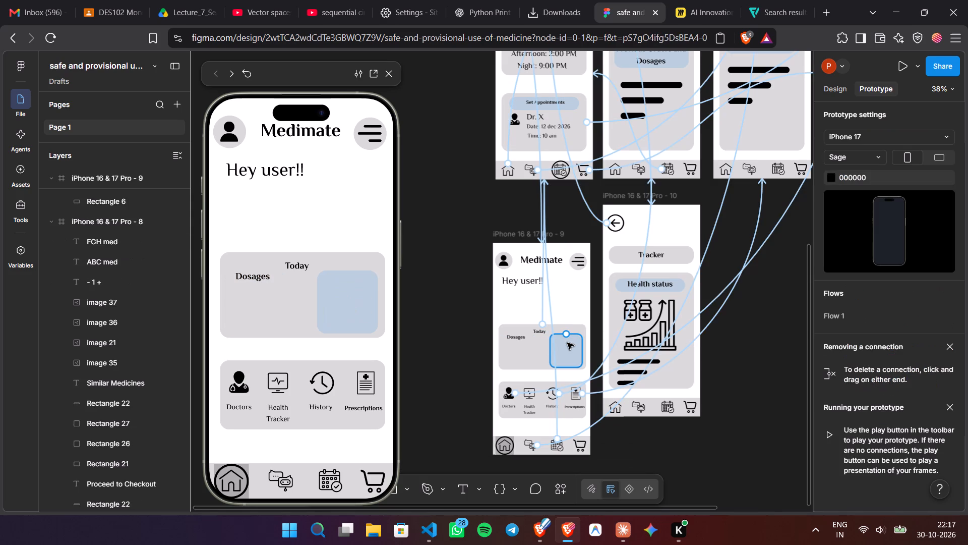
scroll(567, 343, "up", 2)
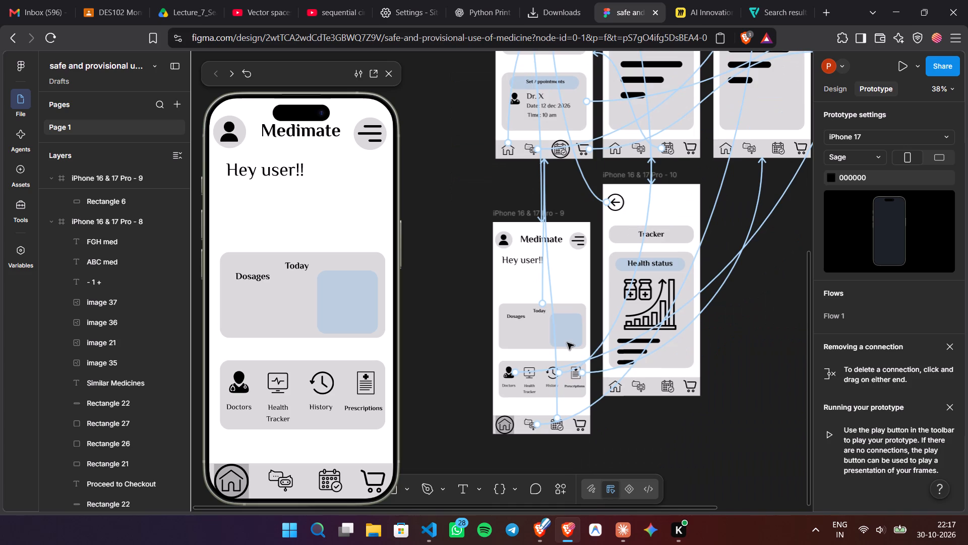
left_click(571, 332)
key("Delete")
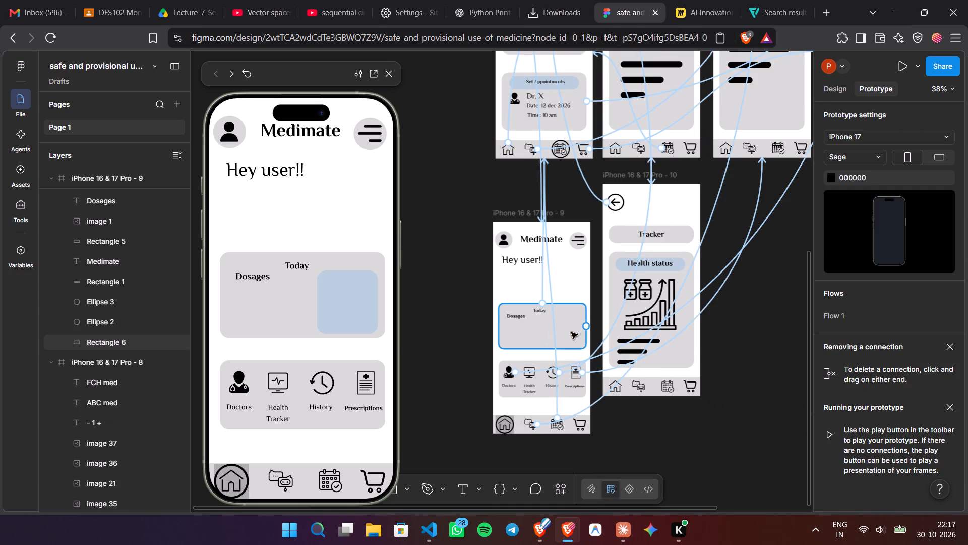
left_click(525, 314)
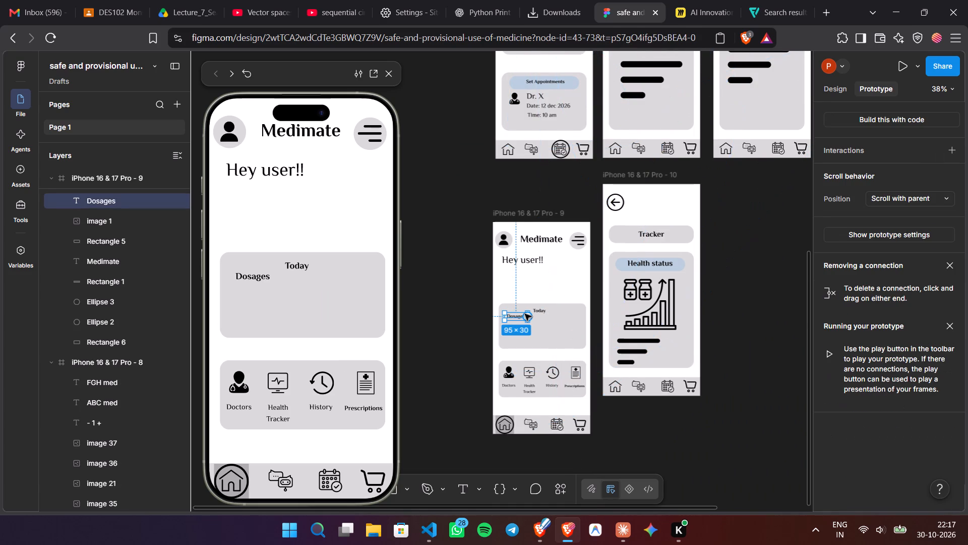
key("Delete")
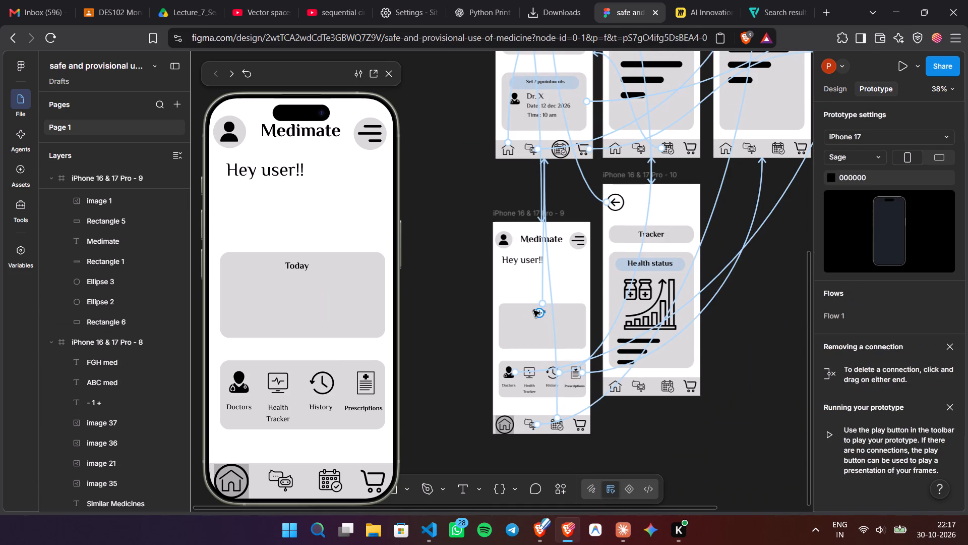
left_click(533, 310)
key("Delete")
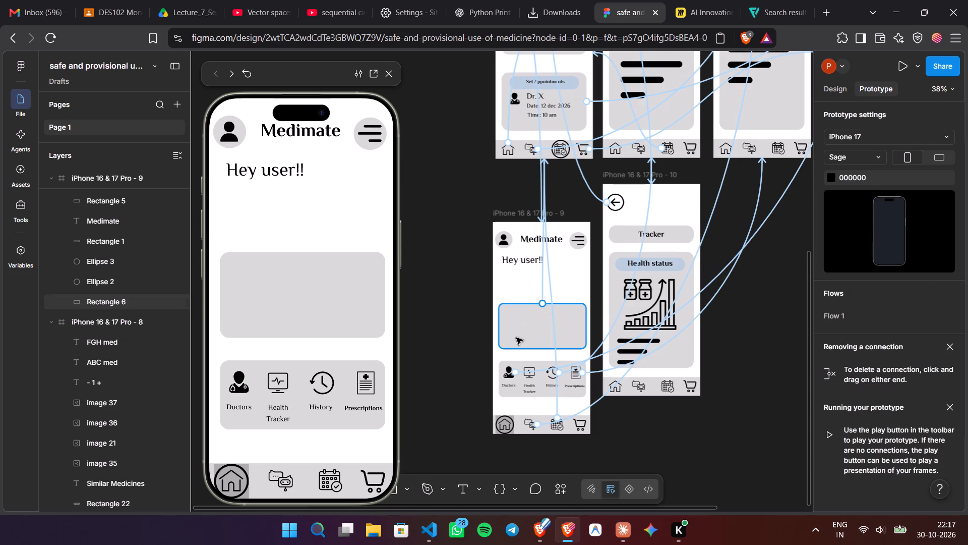
Delete the doctor, health tracker, history and prescription icons from the lower card of the iPhone 16 & 17 Pro - 9 frame.
left_click(511, 371)
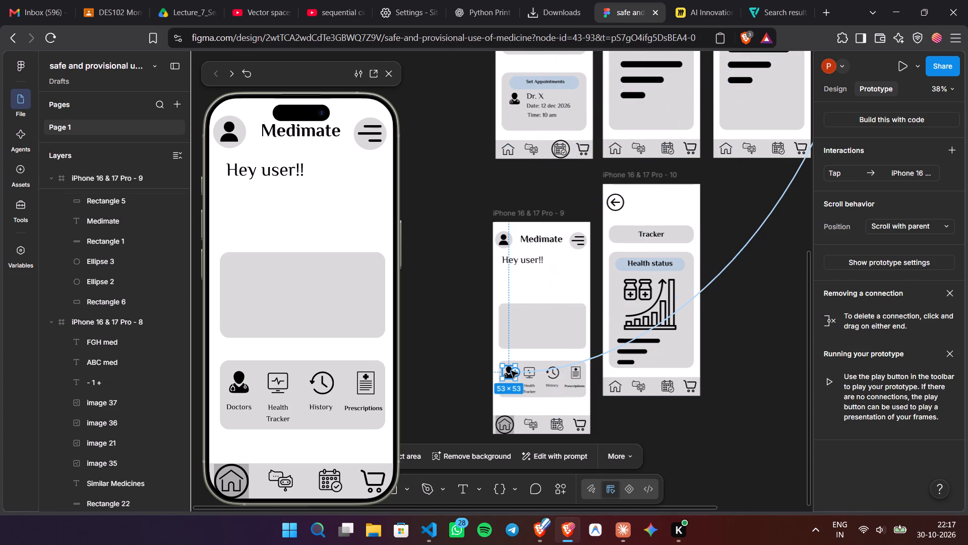
key("Delete")
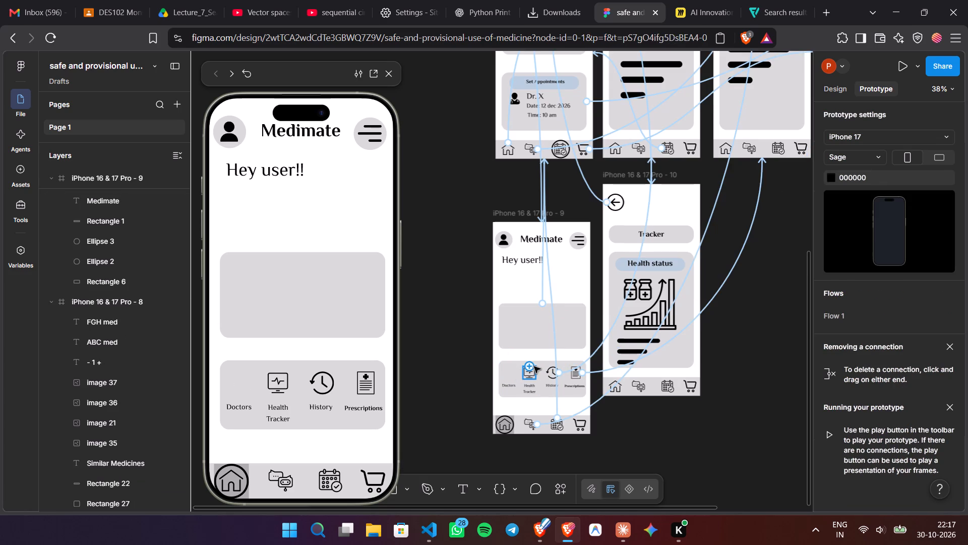
left_click(534, 368)
key("Delete")
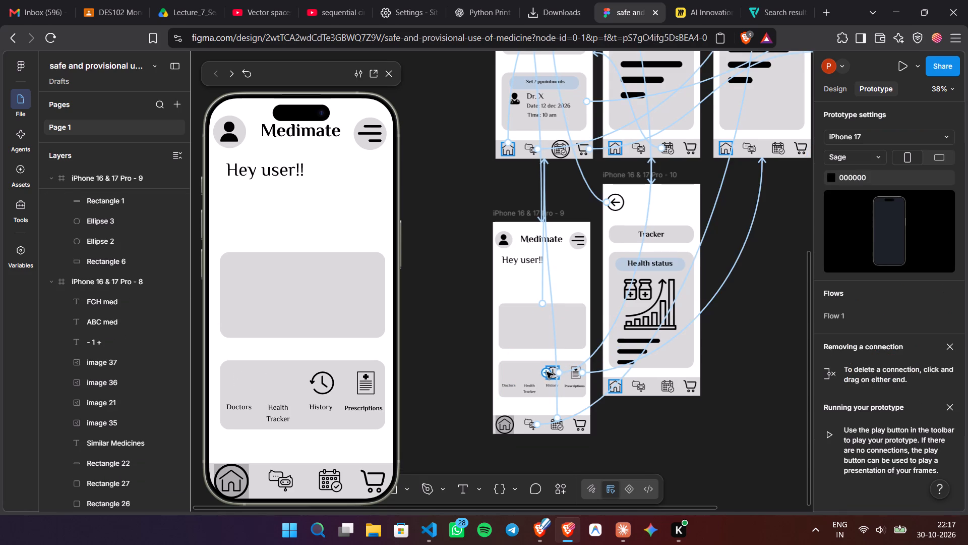
left_click(547, 372)
key("Delete")
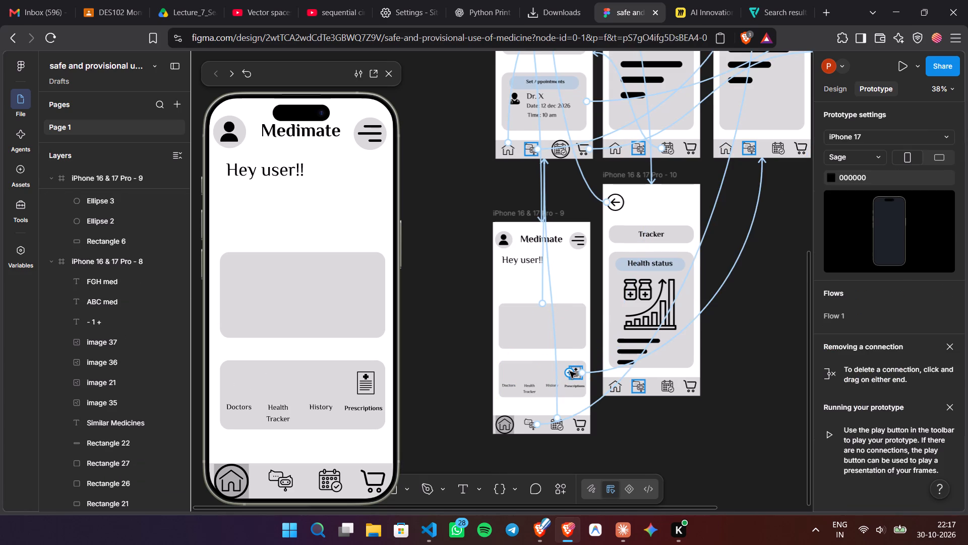
left_click(570, 371)
key("Delete")
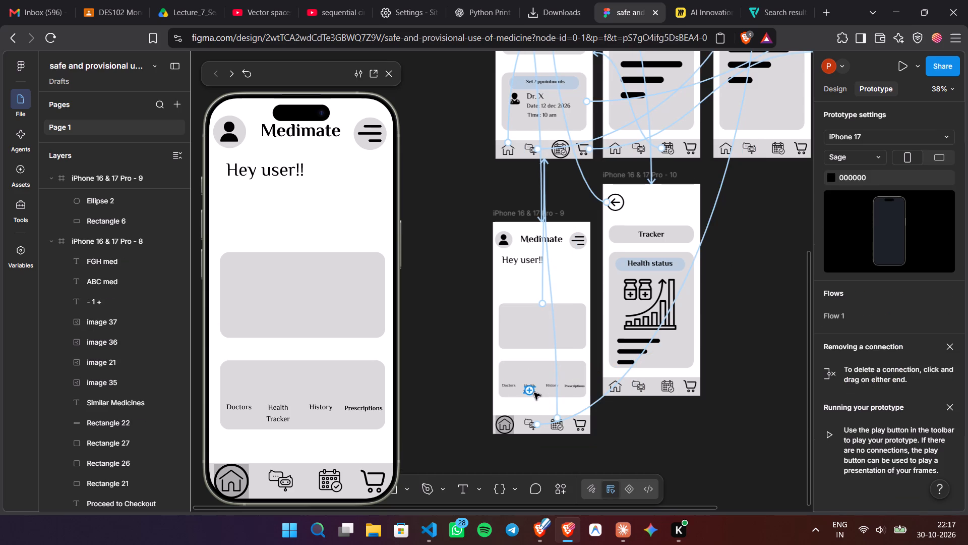
Delete the Health Tracker, History, Prescriptions and Doctors labels from the lower card of the iPhone 16 & 17 Pro - 9 frame.
left_click(527, 389)
key("Delete")
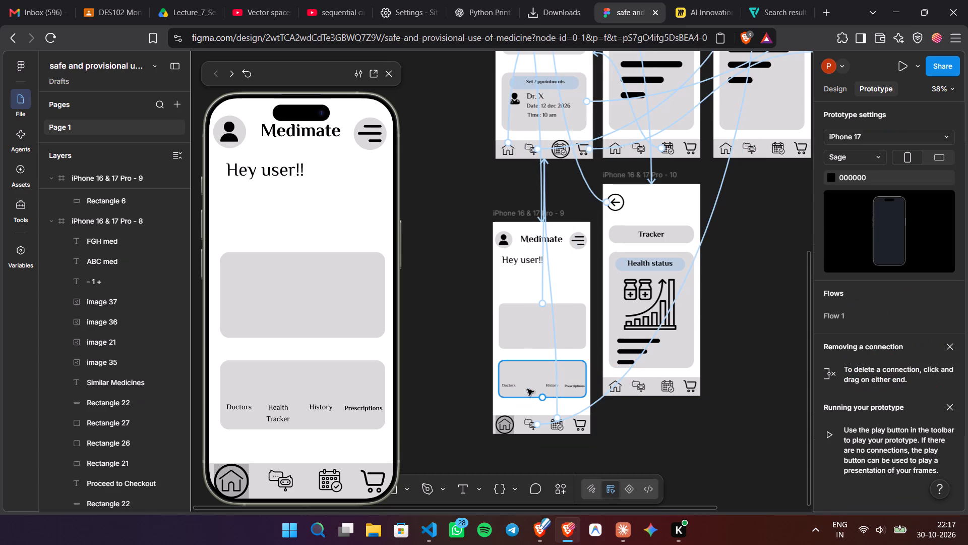
left_click(547, 389)
key("Delete")
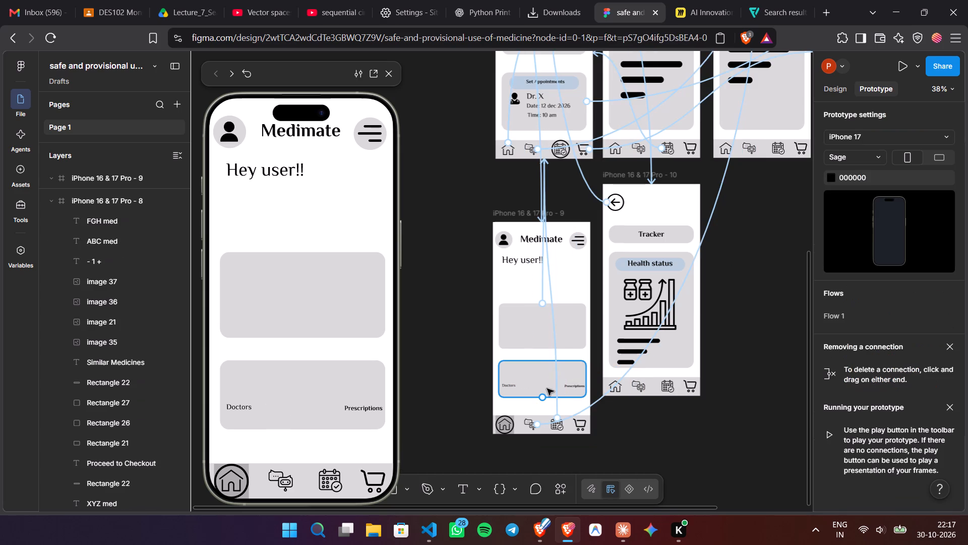
left_click(572, 389)
key("Delete")
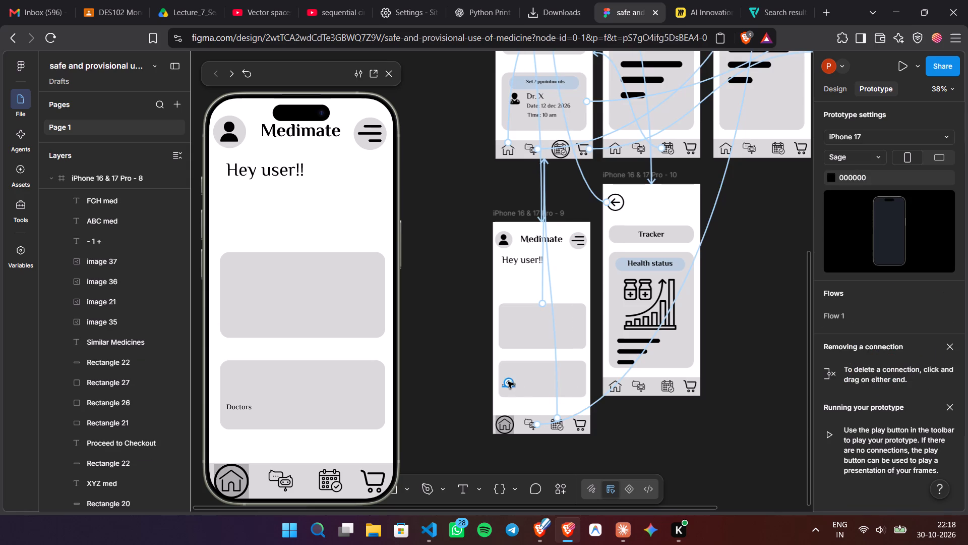
left_click(508, 384)
key("Delete")
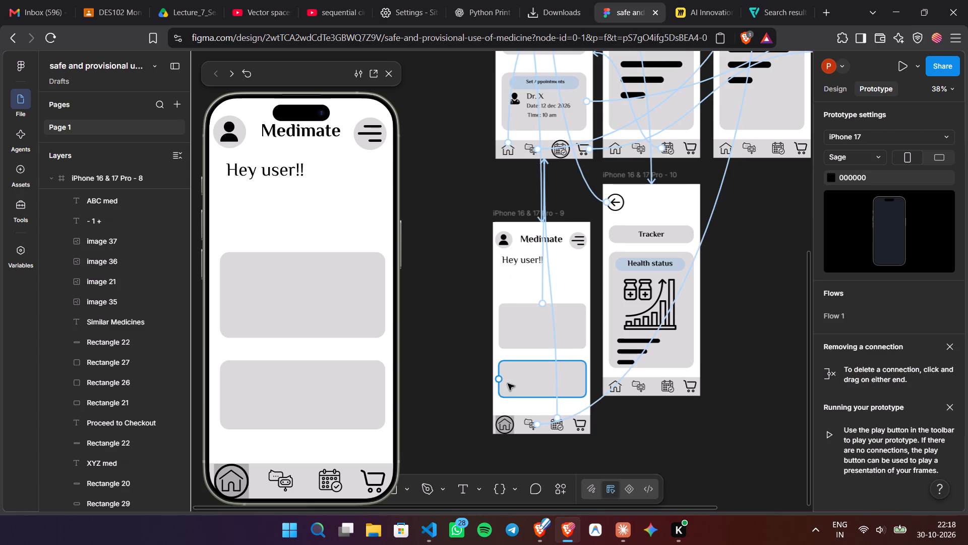
Test the emptied Today card's link and the reminders screen's back arrow in the preview.
left_click(325, 230)
left_click(325, 230)
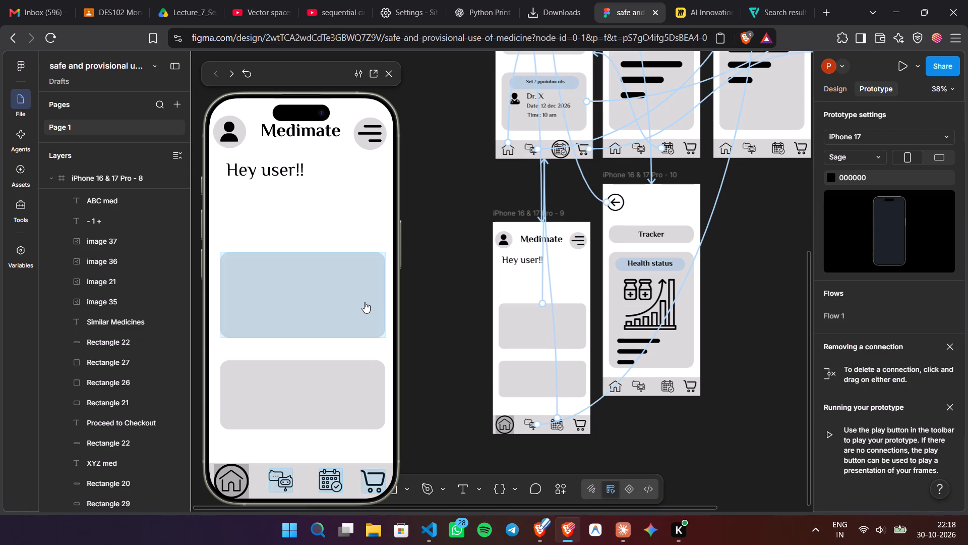
left_click(357, 302)
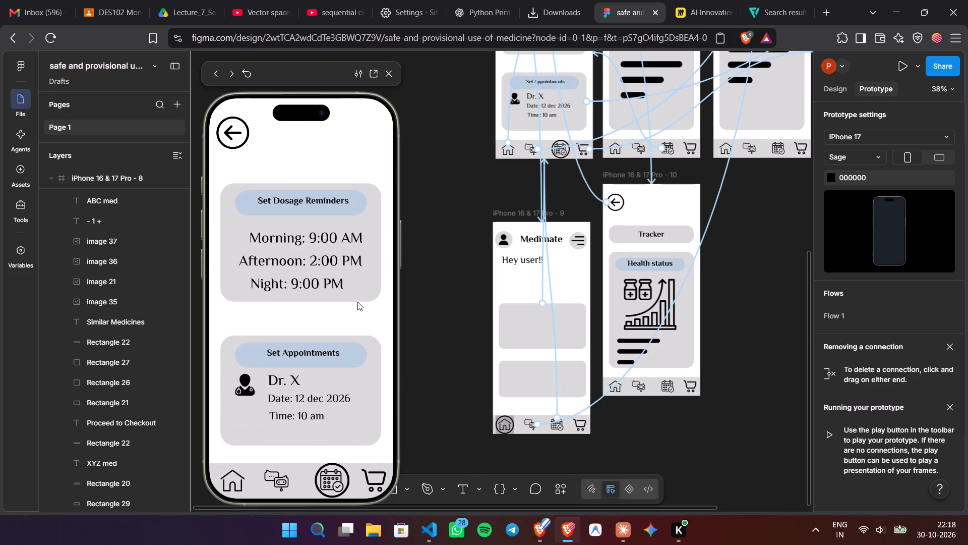
left_click(228, 123)
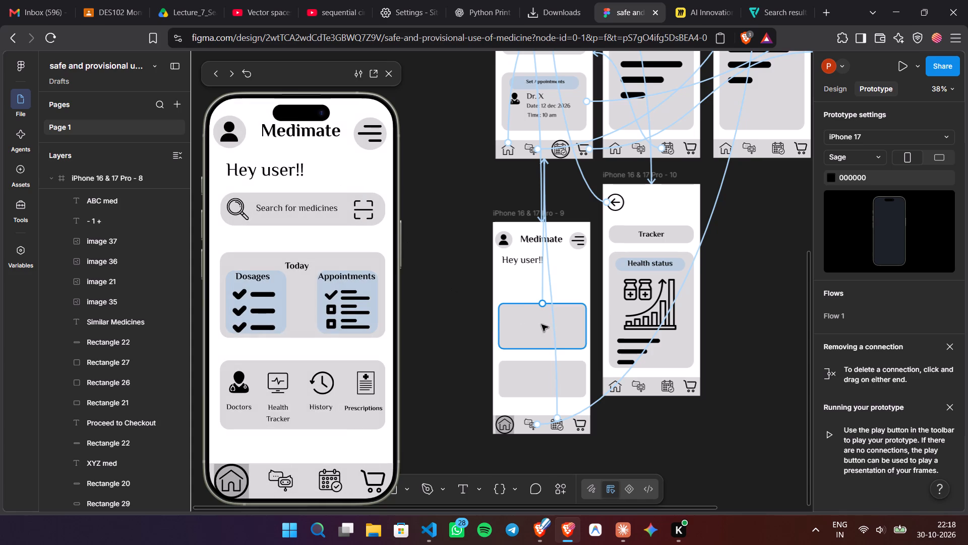
Delete the empty upper grey card from the iPhone 16 & 17 Pro - 9 frame and check the preview for leftover links.
left_click(541, 324)
key("Delete")
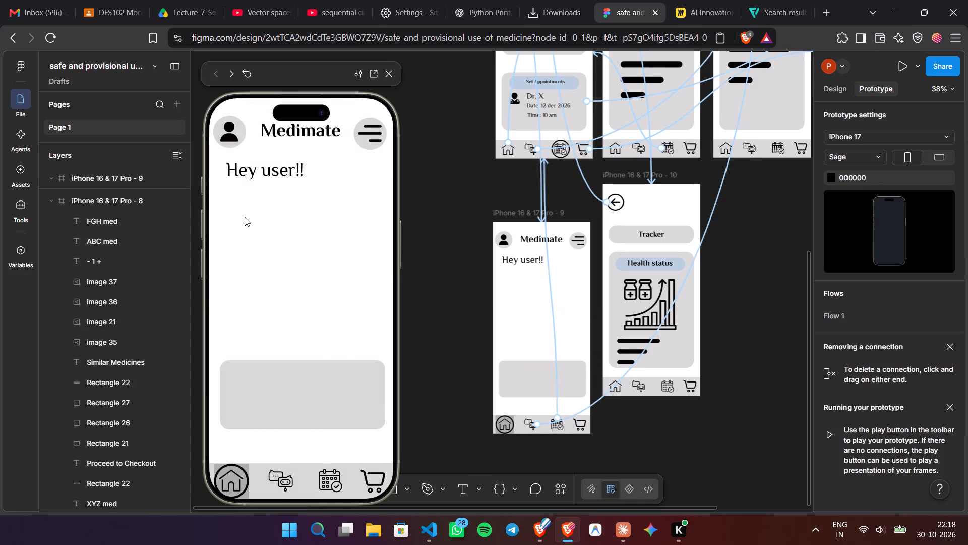
left_click(267, 259)
left_click(267, 259)
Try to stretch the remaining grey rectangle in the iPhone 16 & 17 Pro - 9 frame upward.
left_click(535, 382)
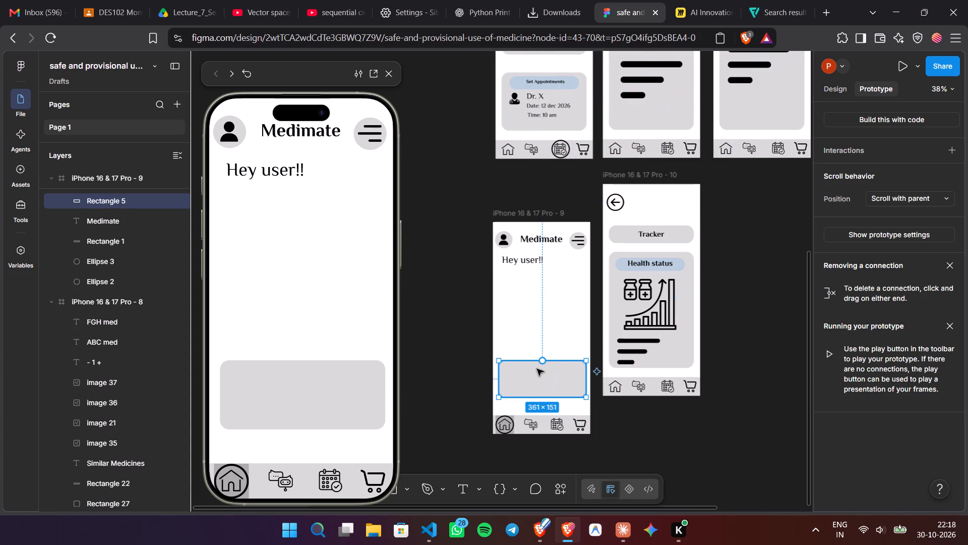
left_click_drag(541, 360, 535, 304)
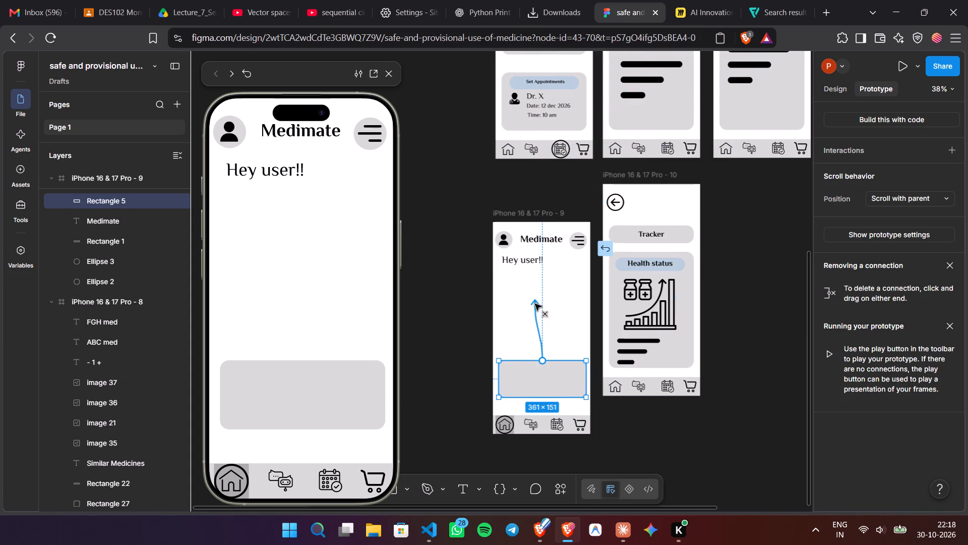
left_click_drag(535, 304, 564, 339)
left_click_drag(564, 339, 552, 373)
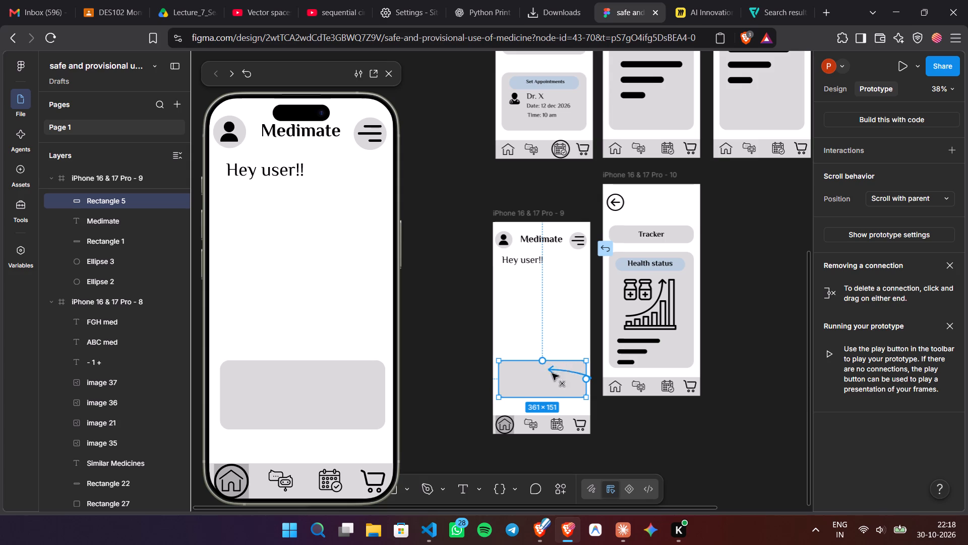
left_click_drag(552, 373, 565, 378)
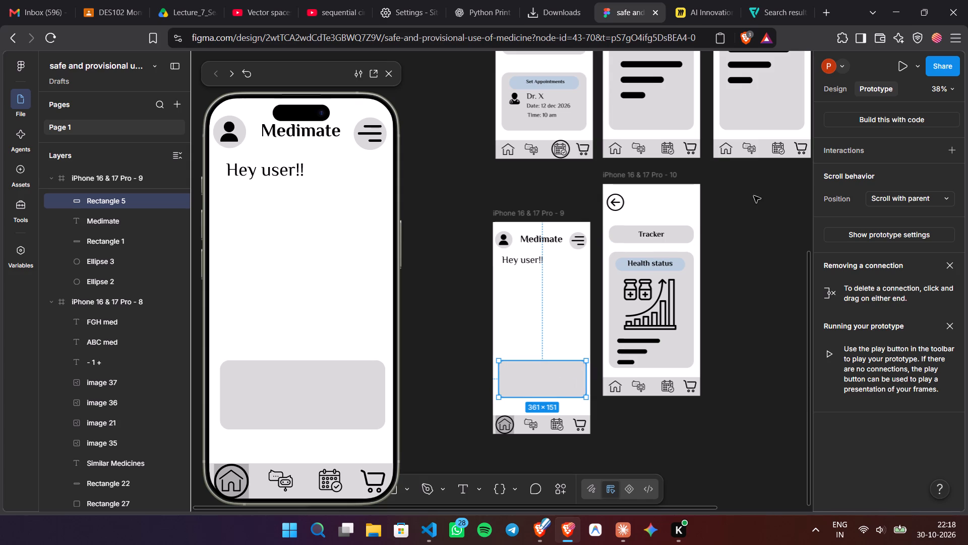
In Design mode, move the iPhone 16 & 17 Pro - 9 frame up level with the Tracker frame, to X 4, Y 2015.
left_click(833, 89)
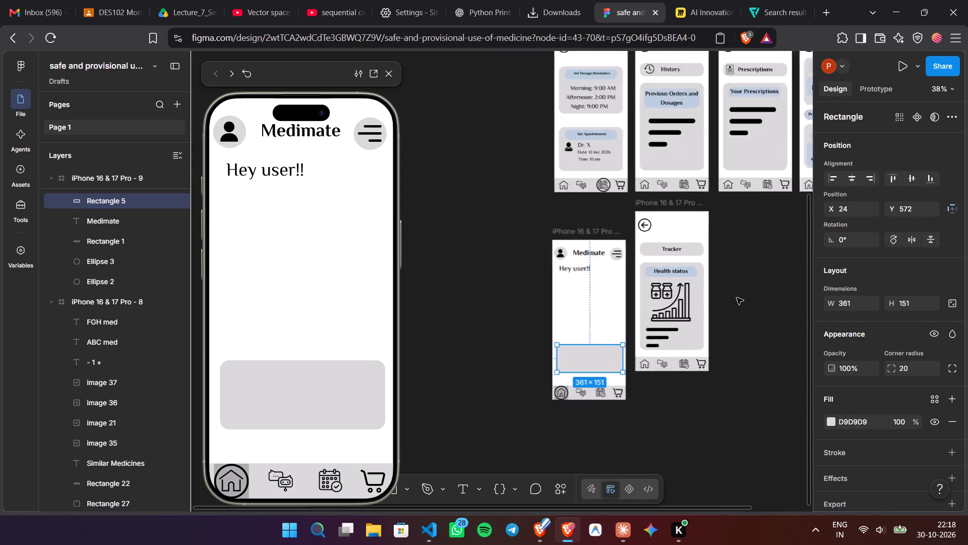
scroll(737, 298, "left", 1)
scroll(737, 298, "up", 3)
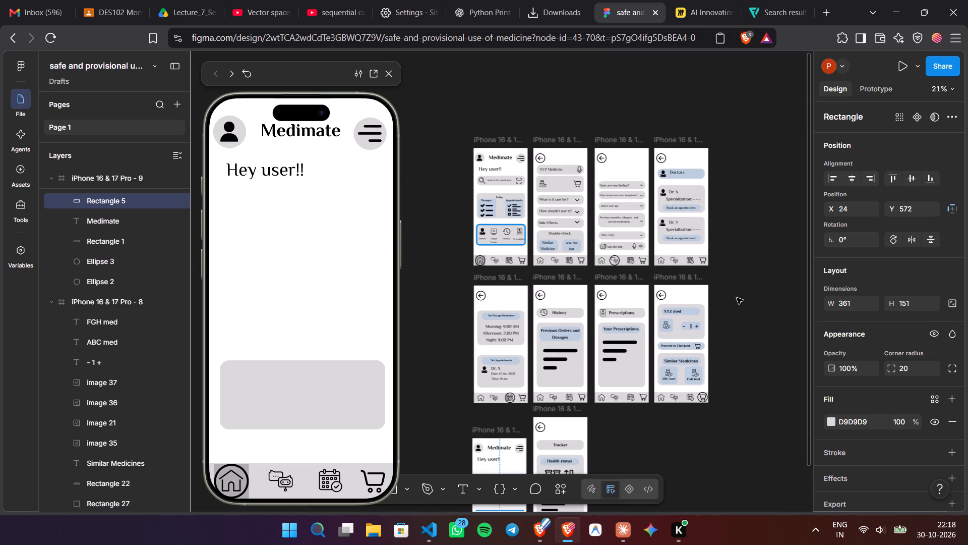
scroll(737, 298, "down", 1)
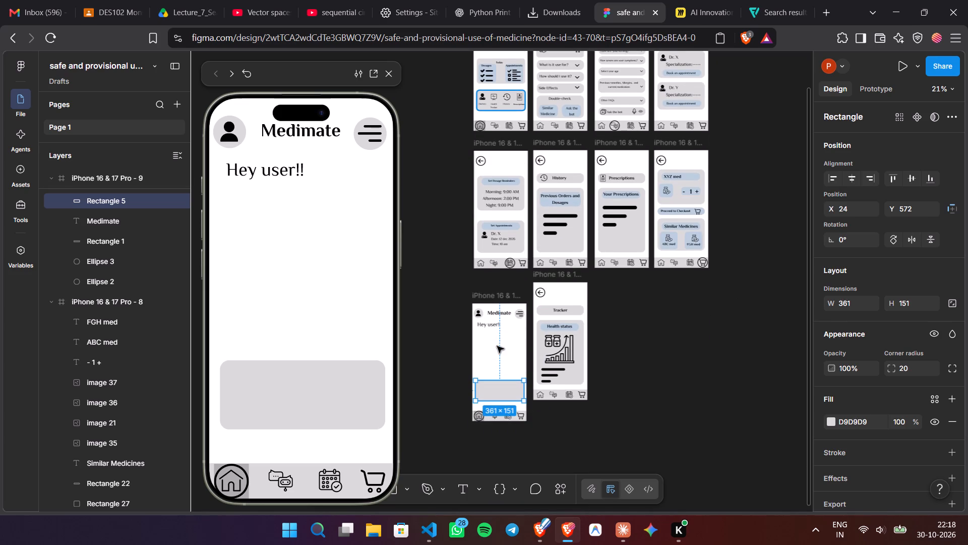
left_click(494, 345)
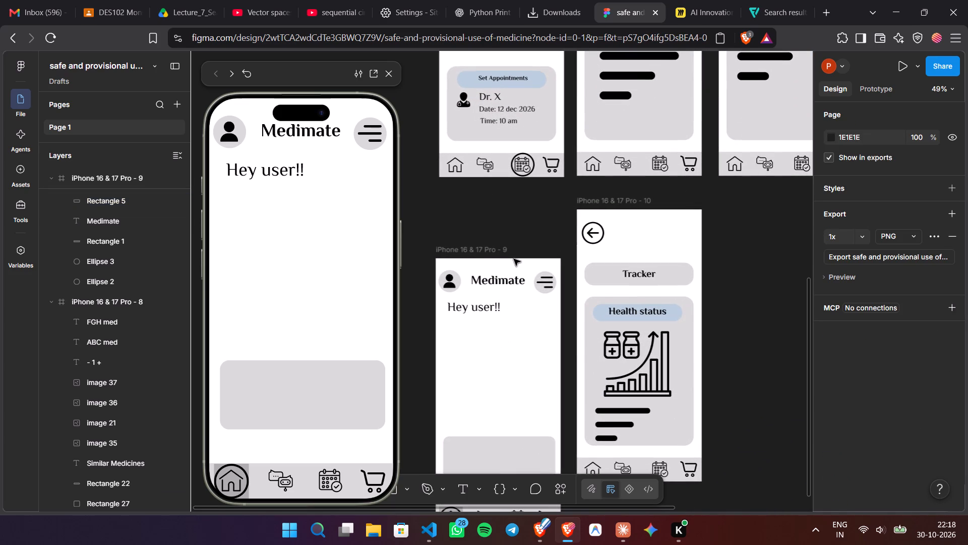
left_click_drag(504, 388, 502, 342)
left_click(487, 253)
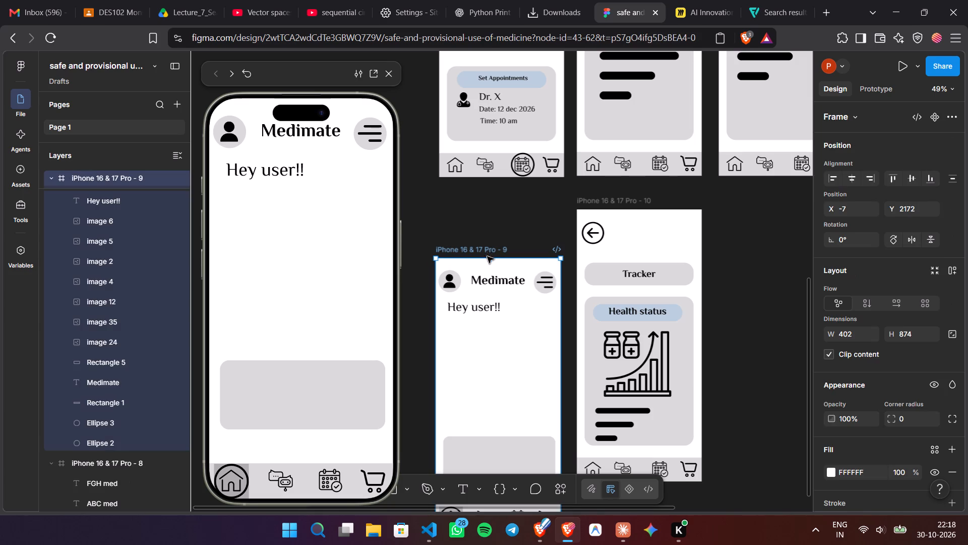
left_click_drag(486, 265, 487, 219)
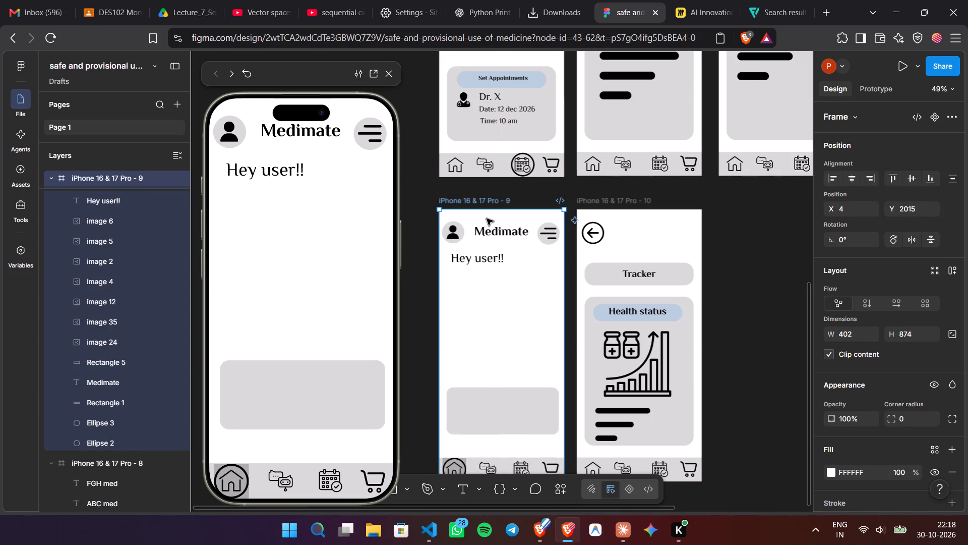
Stretch the grey rectangle in the iPhone 16 & 17 Pro - 9 frame upward behind the greeting, to Y 128 and height 595.
left_click(749, 258)
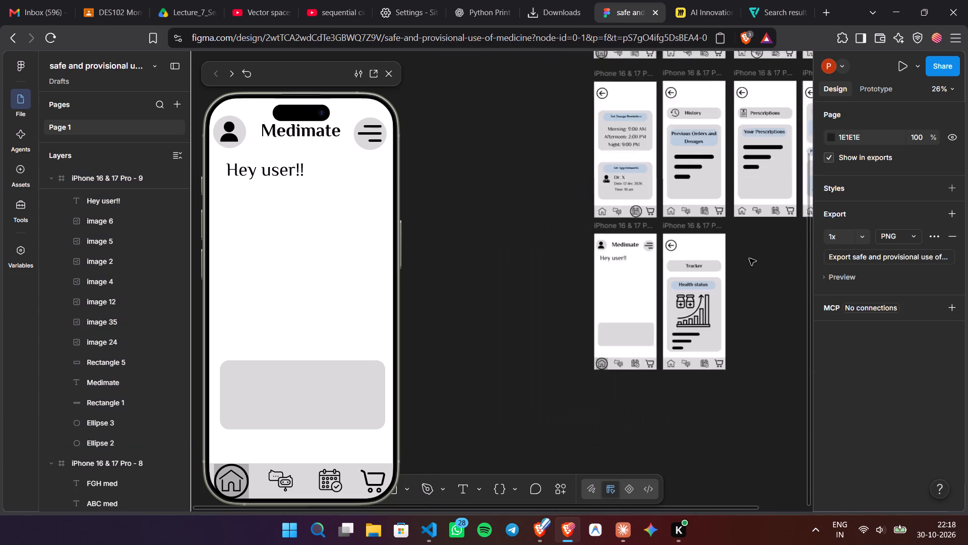
scroll(749, 258, "up", 2)
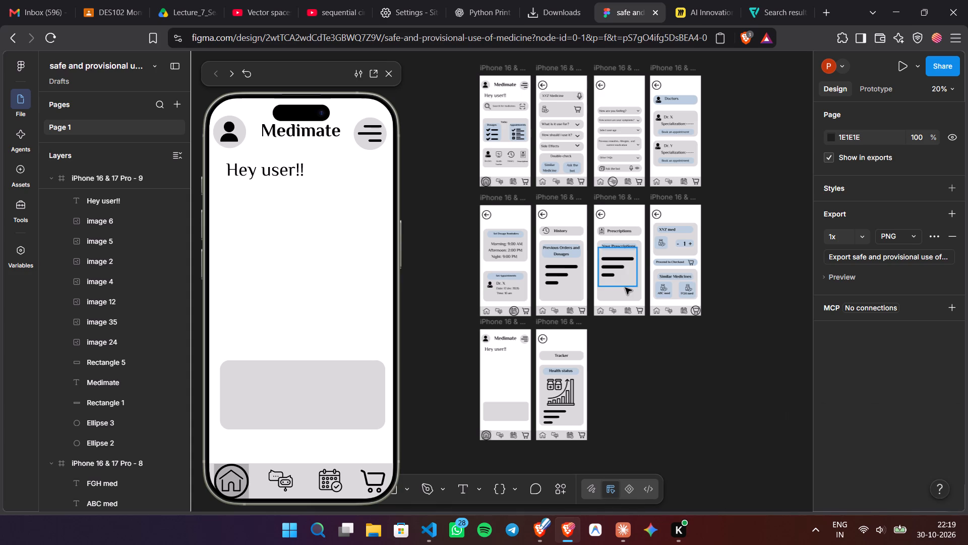
scroll(625, 288, "down", 3)
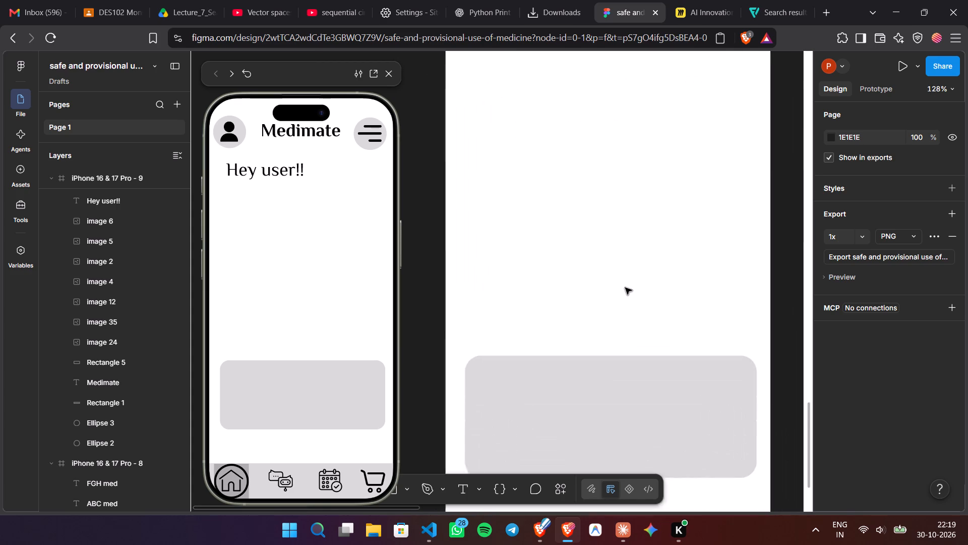
scroll(625, 288, "down", 1)
left_click(625, 288)
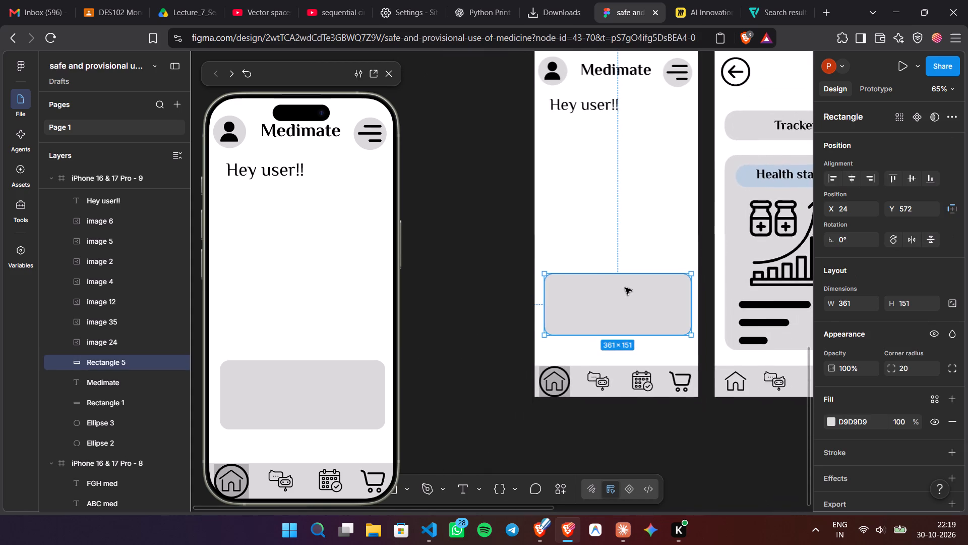
left_click_drag(625, 270, 625, 96)
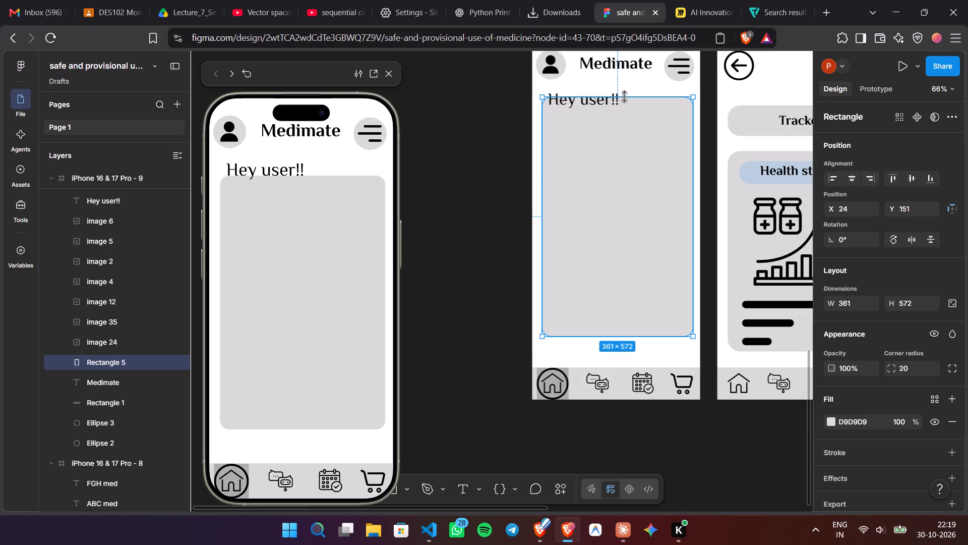
left_click_drag(625, 96, 625, 89)
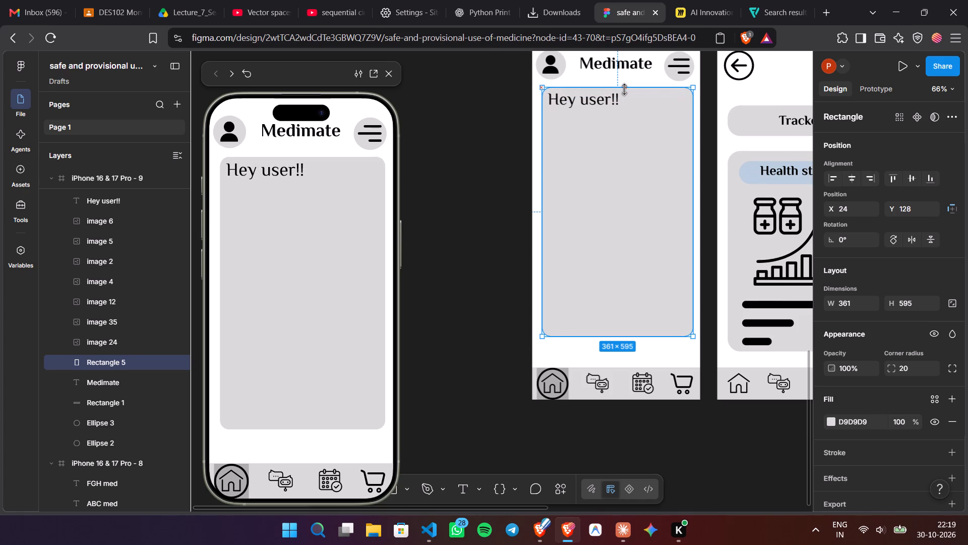
left_click_drag(625, 89, 622, 86)
left_click_drag(622, 86, 620, 85)
left_click_drag(620, 85, 620, 83)
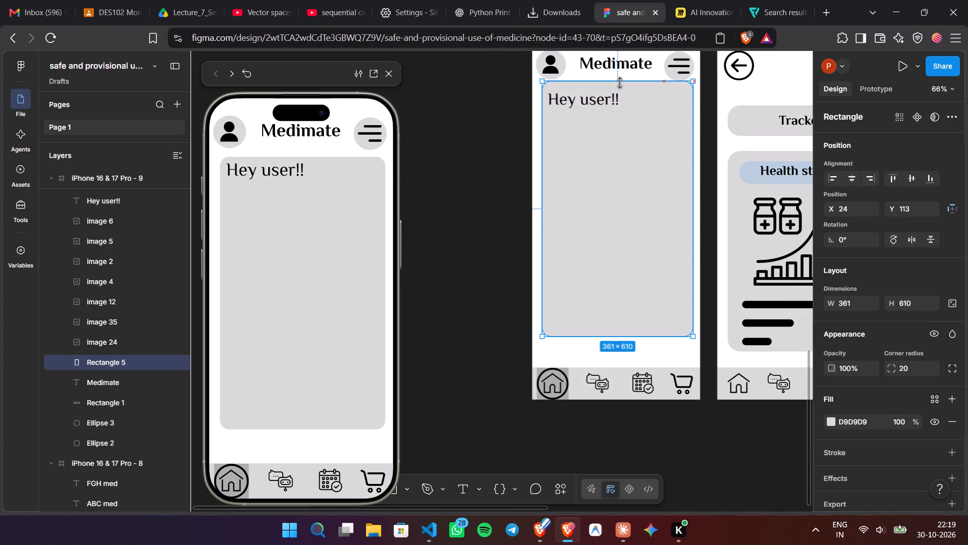
left_click_drag(620, 83, 620, 85)
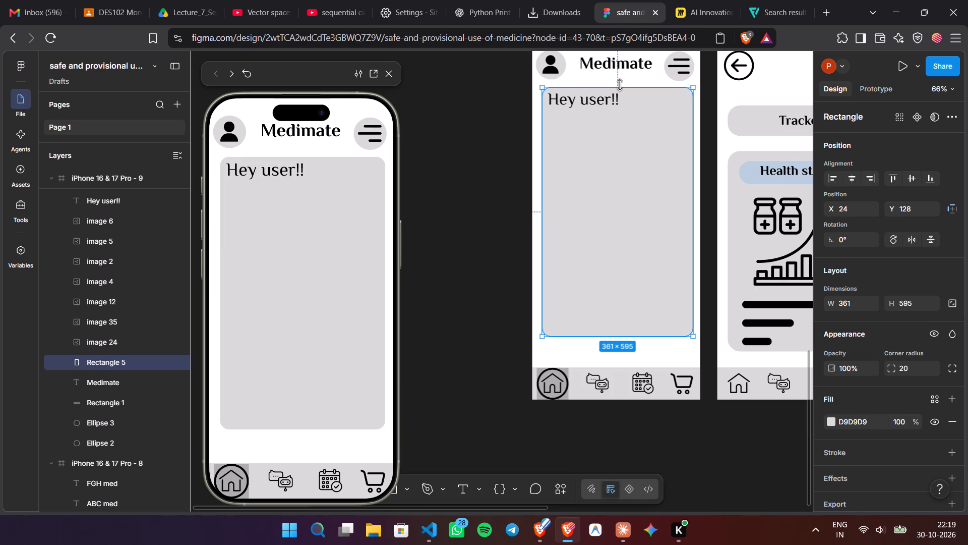
left_click(587, 173)
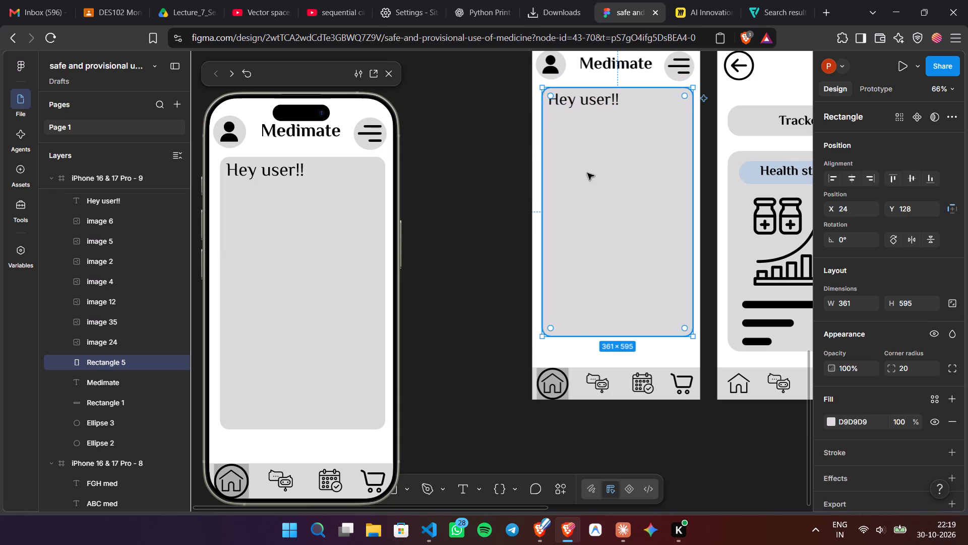
Copy the whole iPhone 16 & 17 Pro - 9 frame for pasting in the empty space beside the Tracker frame.
right_click(572, 351)
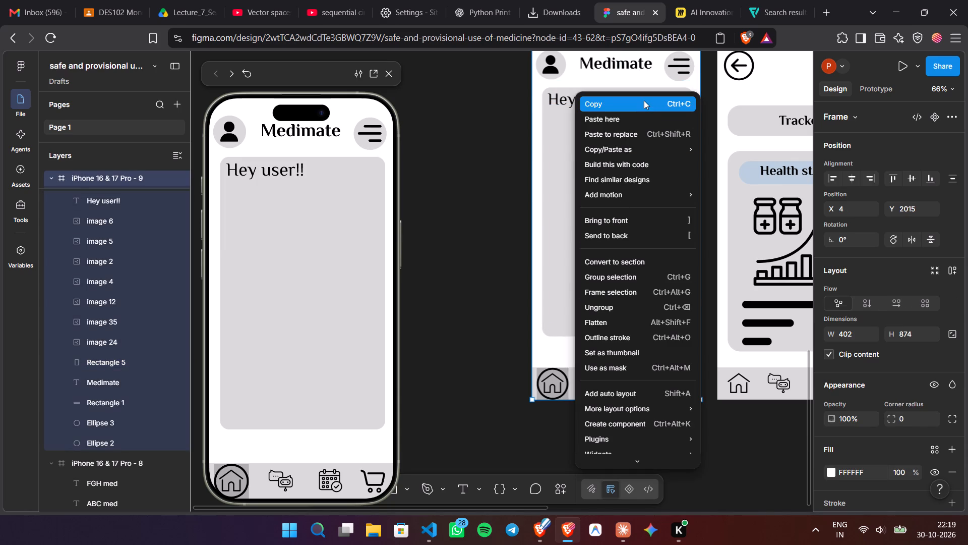
left_click(644, 100)
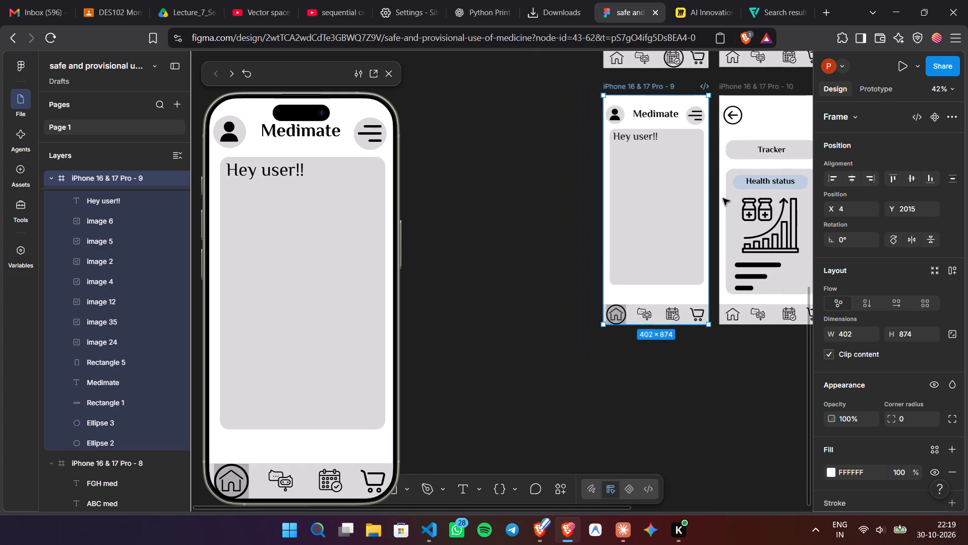
scroll(723, 198, "left", 3)
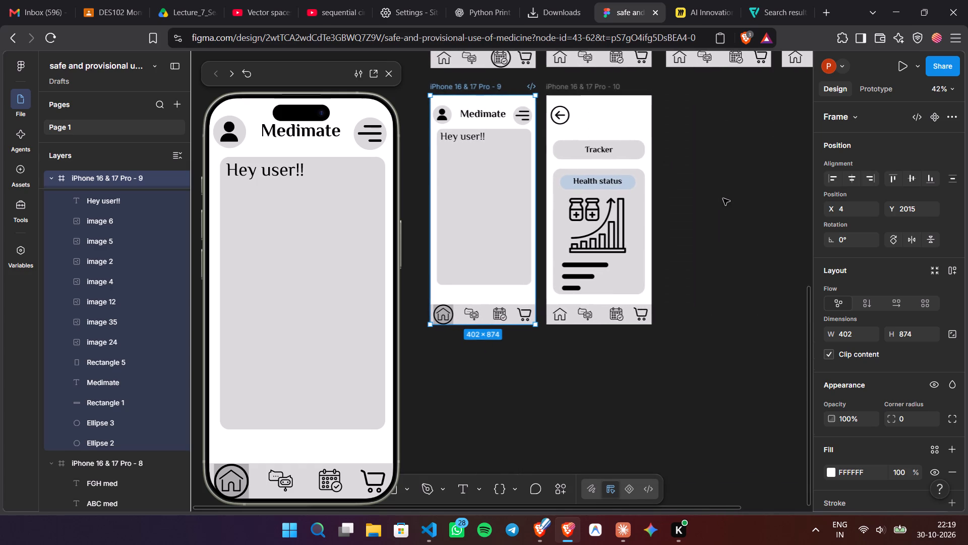
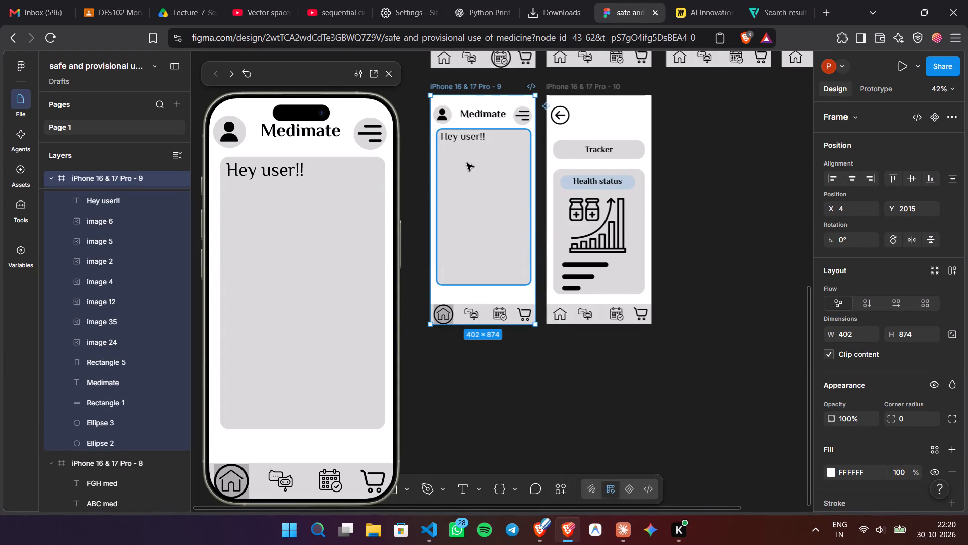
Switch to the Flaticon page, search its icons for "user setting", and close the page.
scroll(729, 108, "up", 1)
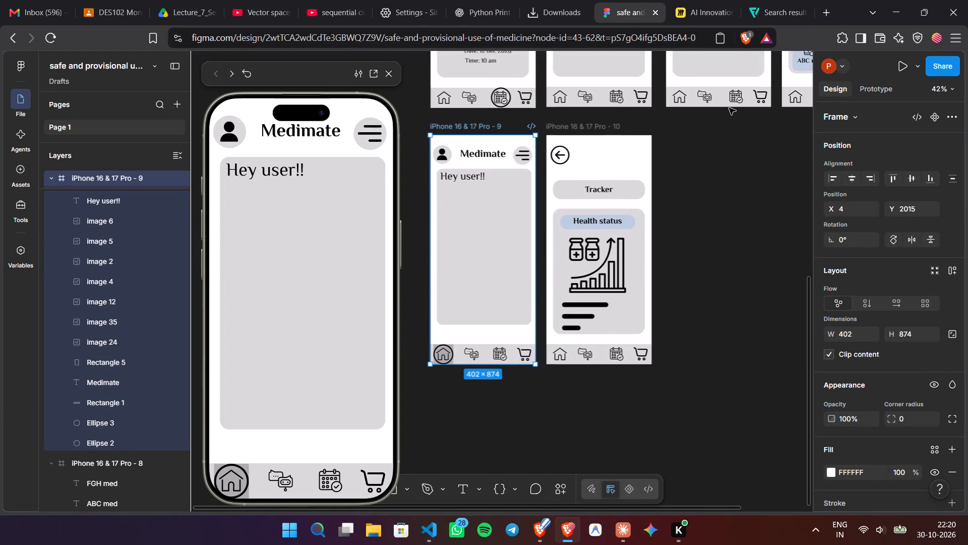
left_click(772, 3)
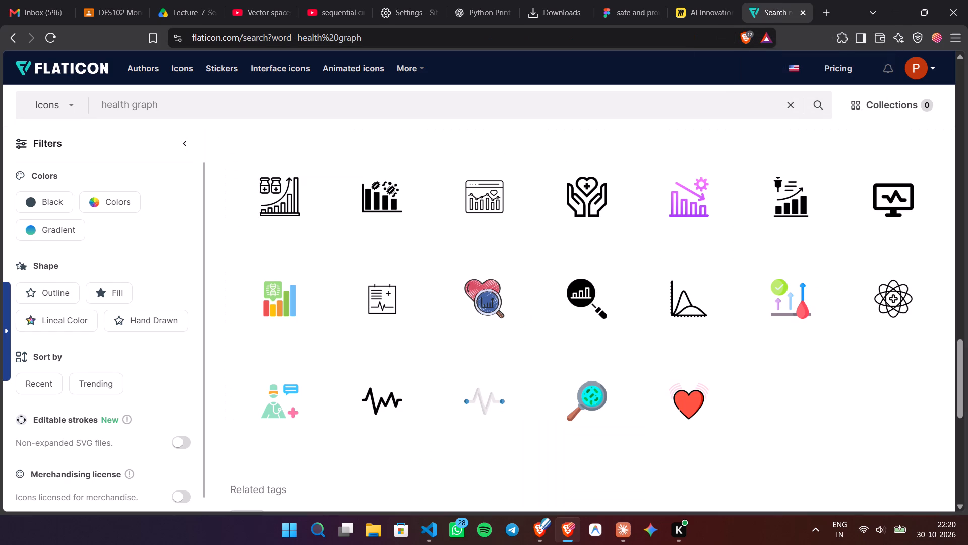
left_click(552, 97)
key("BackSpace")
key("BackSpace")
key("BackSpace")
key("BackSpace")
key("BackSpace")
key("BackSpace")
key("BackSpace")
key("BackSpace")
key("BackSpace")
key("BackSpace")
key("BackSpace")
key("BackSpace")
key("BackSpace")
key("BackSpace")
key("BackSpace")
key("BackSpace")
key("BackSpace")
key("BackSpace")
key("BackSpace")
key("BackSpace")
type("user se")
type("ttinf")
key("BackSpace")
key("g")
key("Return")
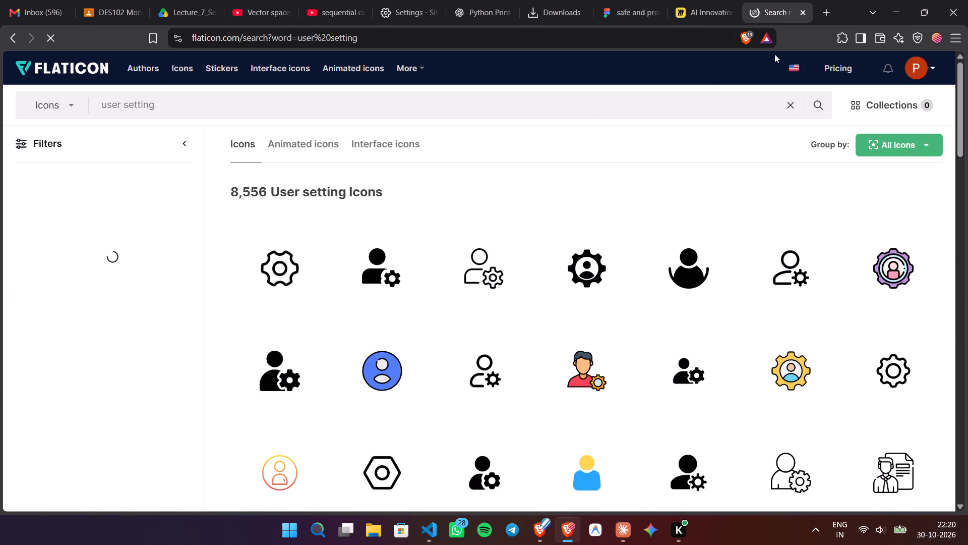
left_click(803, 13)
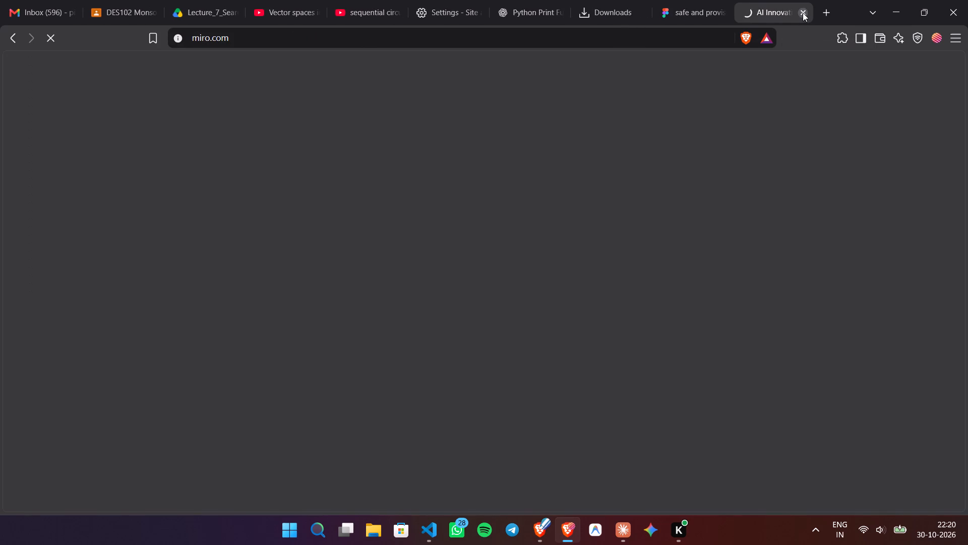
Return to the Figma file and shift the iPhone 16 & 17 Pro - 9 frame sideways to X 13, Y 2015.
left_click(696, 0)
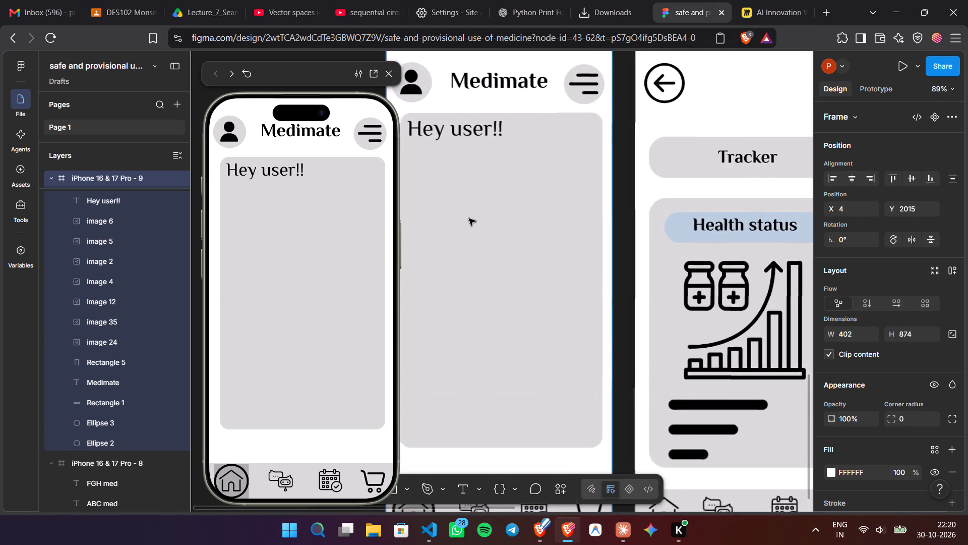
left_click_drag(434, 127, 439, 130)
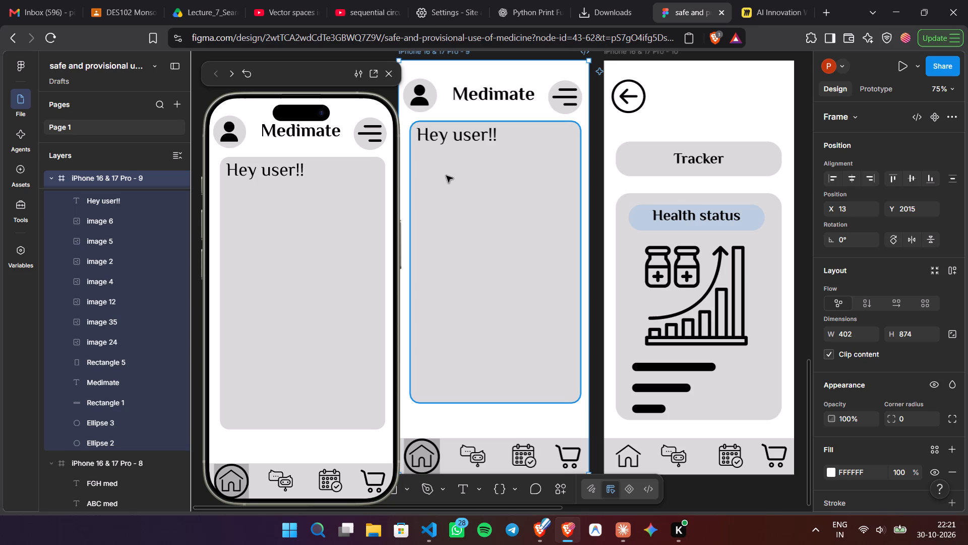
Look over the other prototype screens, from the home frame down to the Tracker frame, comparing their headers and layouts.
scroll(446, 176, "up", 3)
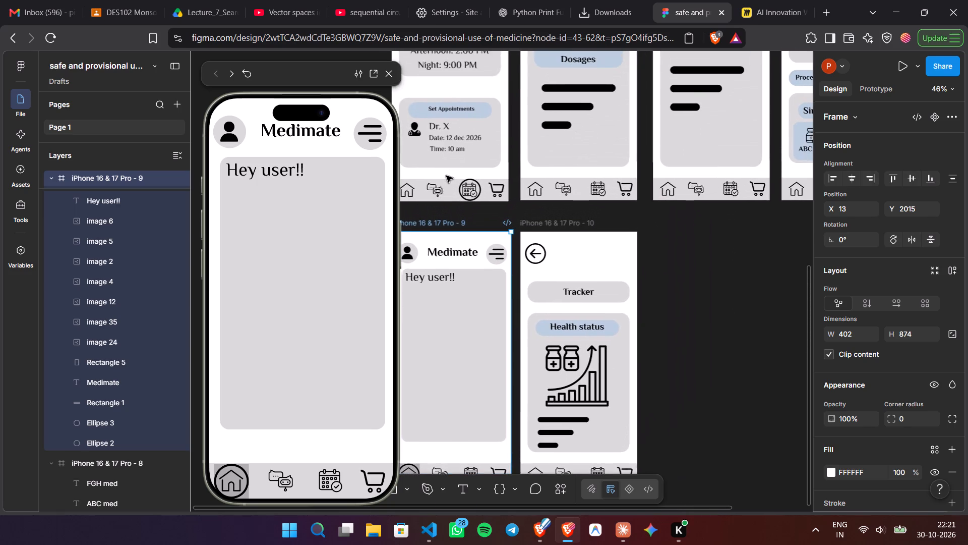
scroll(446, 176, "up", 3)
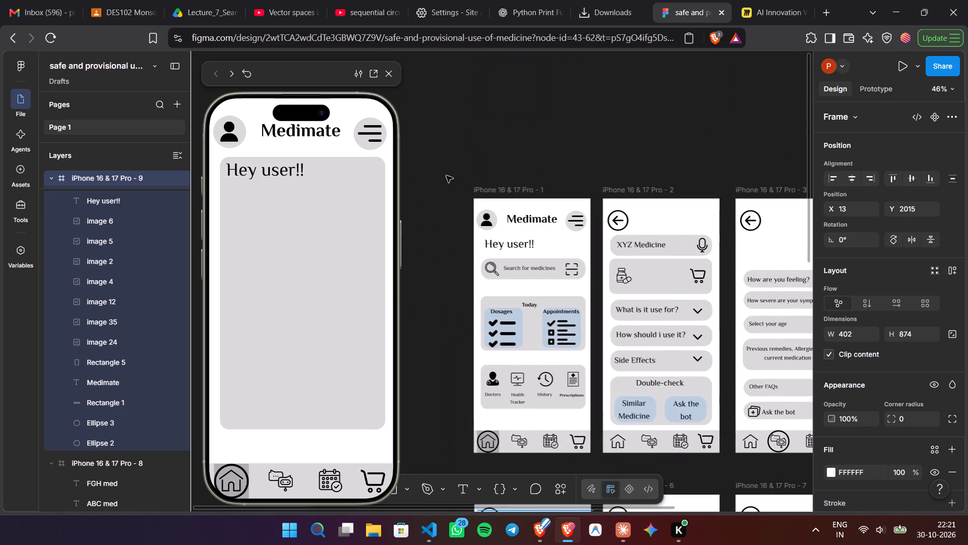
scroll(446, 176, "down", 2)
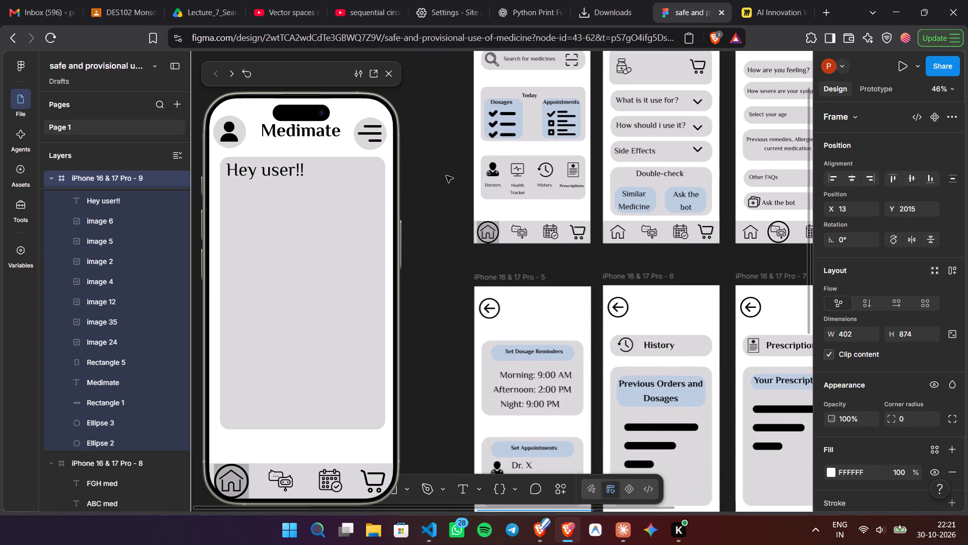
scroll(446, 176, "down", 3)
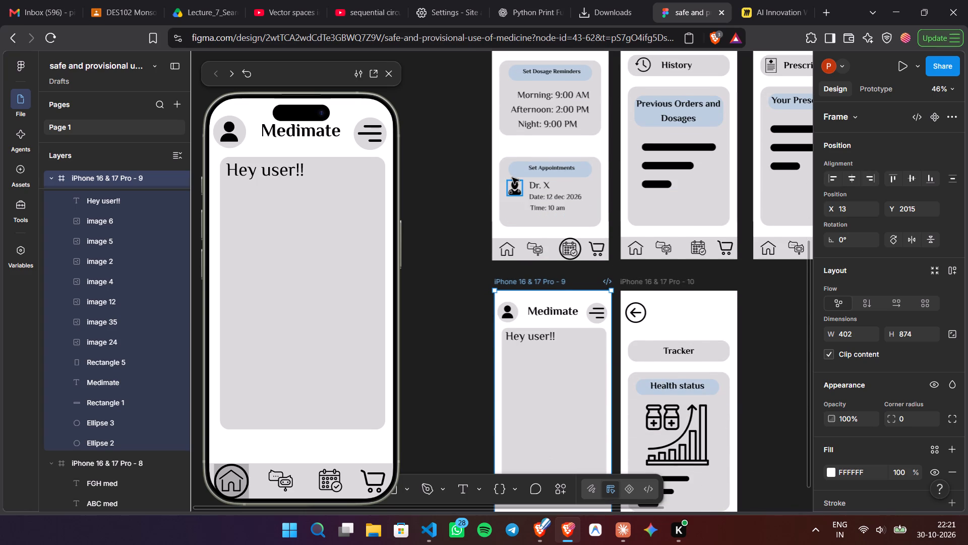
scroll(513, 178, "up", 1)
scroll(534, 143, "up", 2)
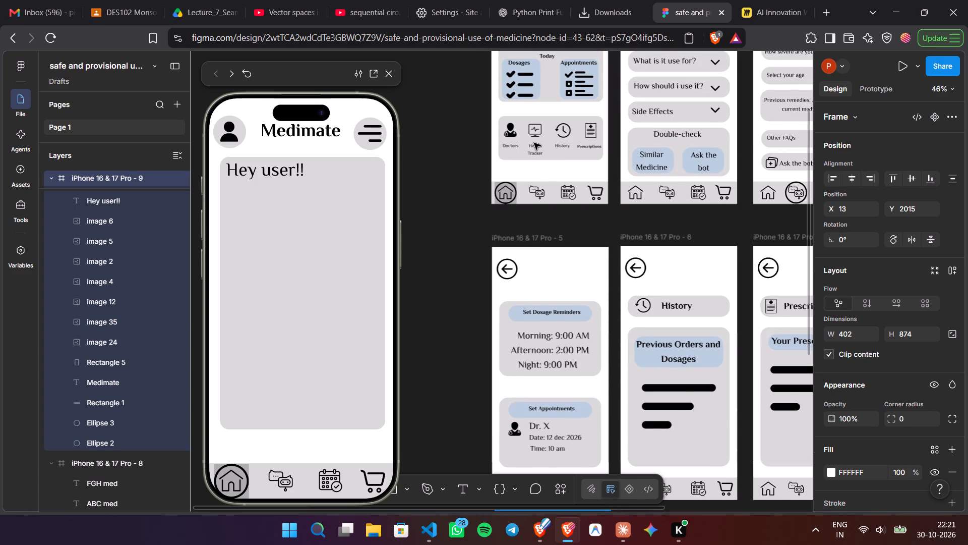
scroll(567, 267, "down", 5)
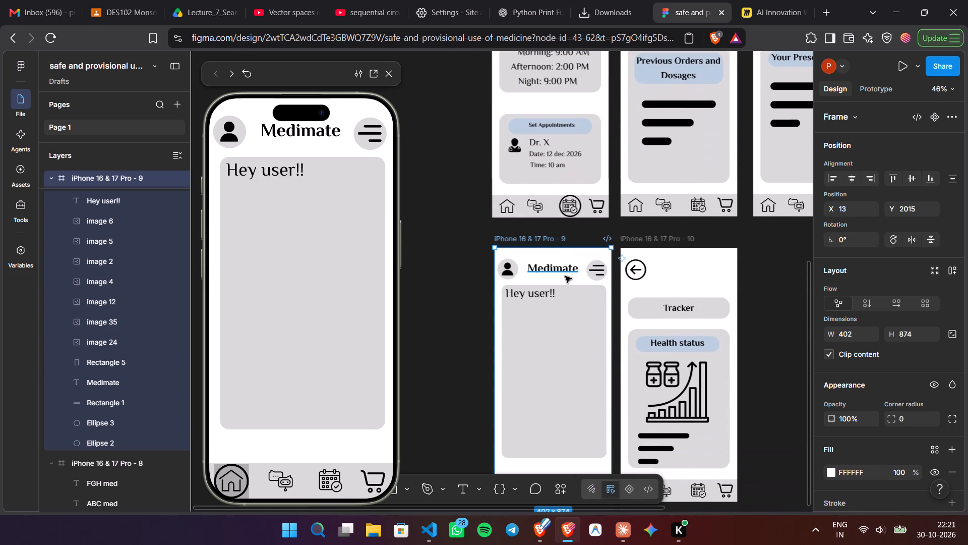
Delete the three-line menu icon from the header of the iPhone 16 & 17 Pro - 9 frame.
left_click(569, 257)
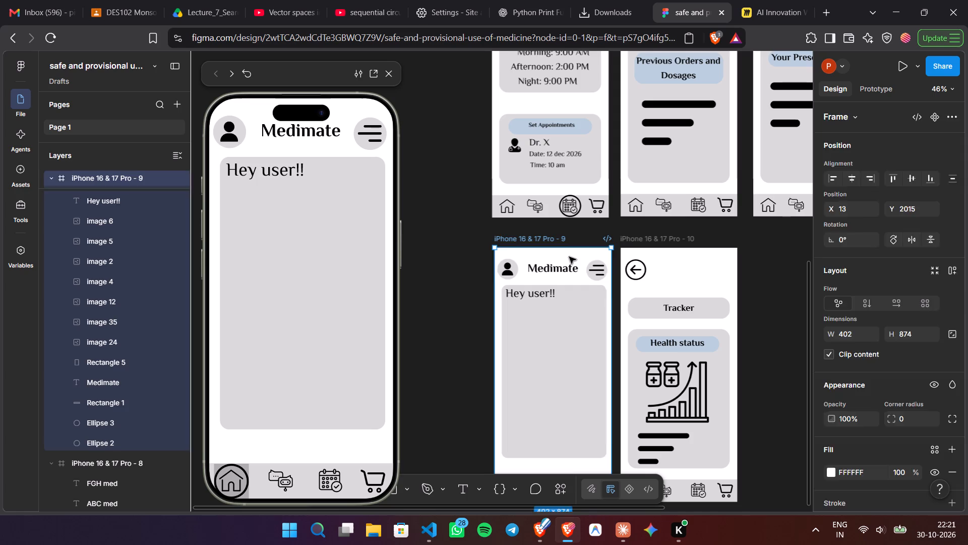
left_click(607, 273)
key("Delete")
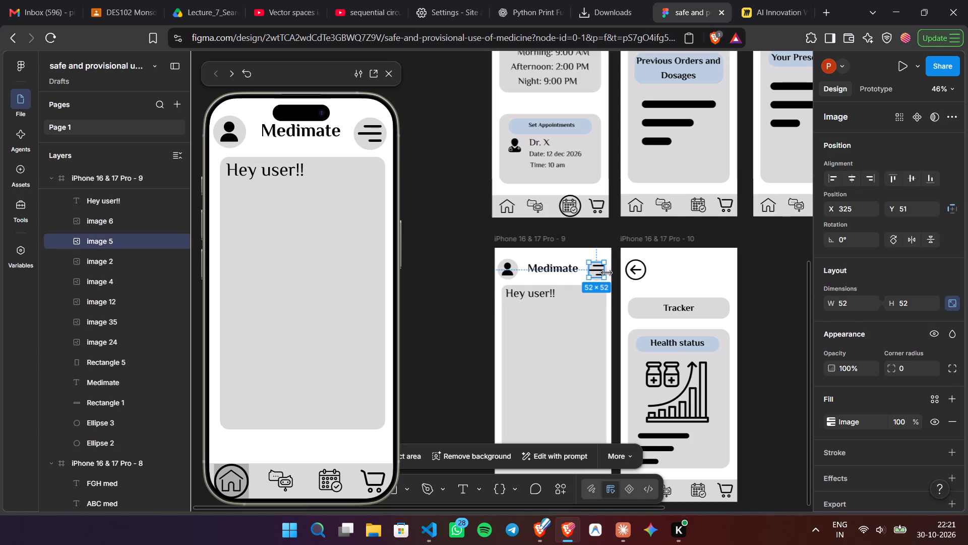
Move the profile icon in the iPhone 16 & 17 Pro - 9 header onto the circle right of the title, at X 331, Y 52.
left_click(601, 271)
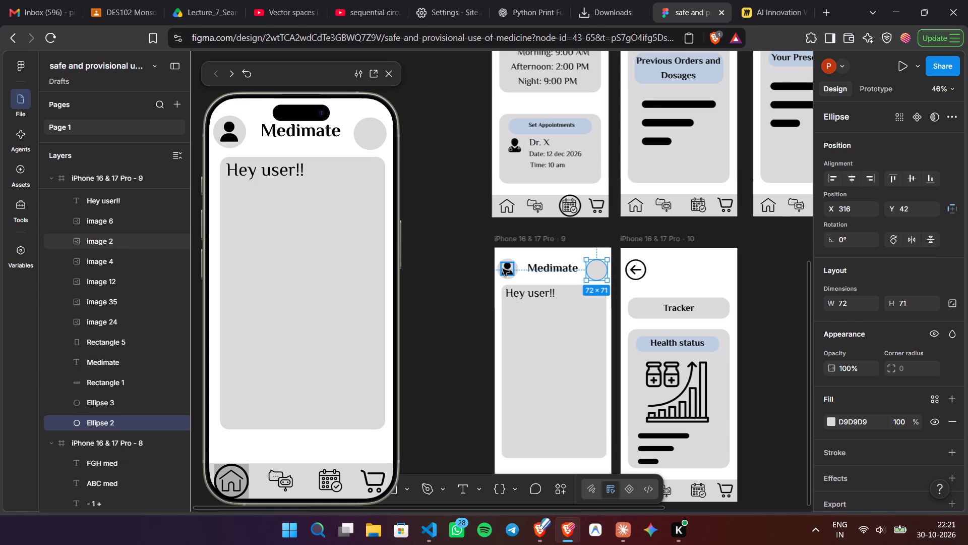
left_click_drag(503, 269, 593, 269)
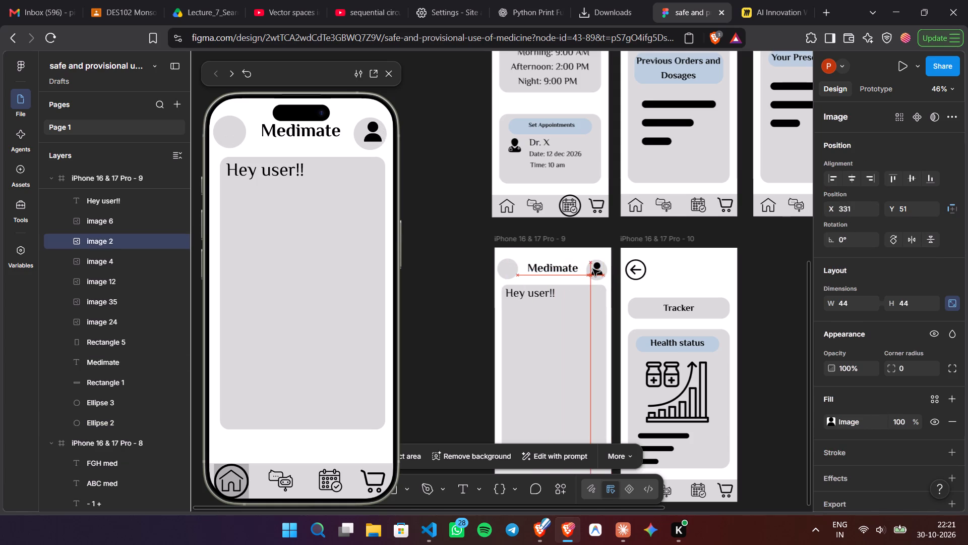
left_click_drag(593, 269, 593, 269)
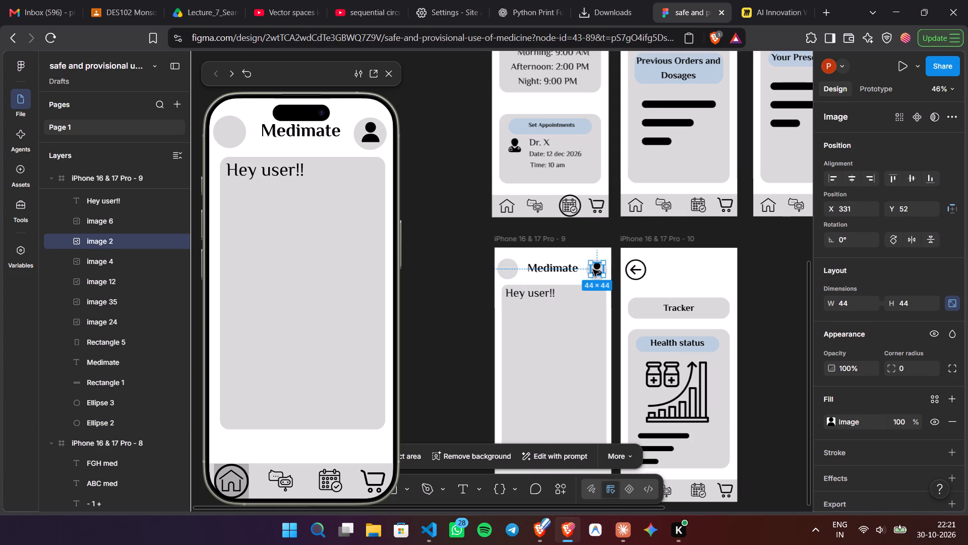
Copy the Tracker frame's back-arrow circle and move the original onto the empty canvas just left of the iPhone 16 & 17 Pro - 9 frame.
left_click(635, 279)
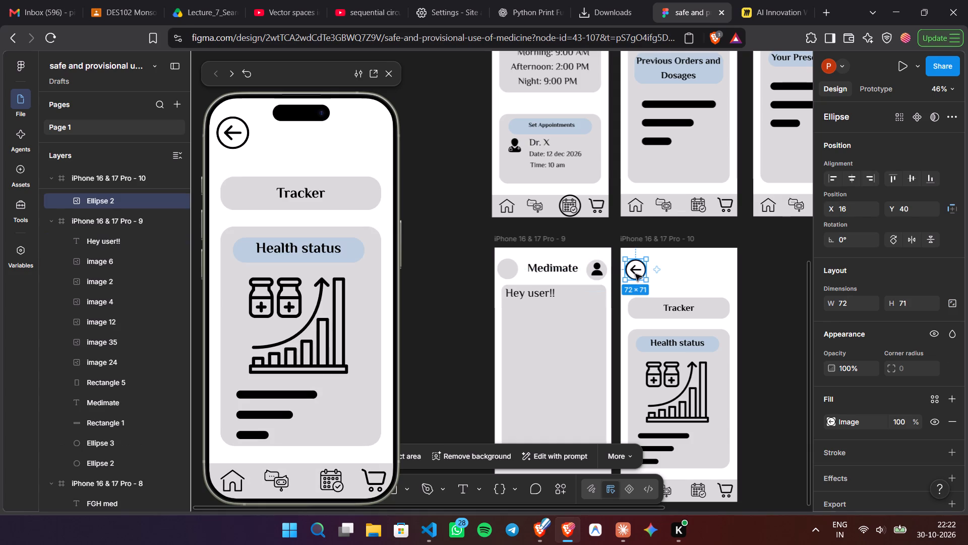
left_click(634, 271)
key("ctrl+c")
left_click_drag(634, 271, 522, 273)
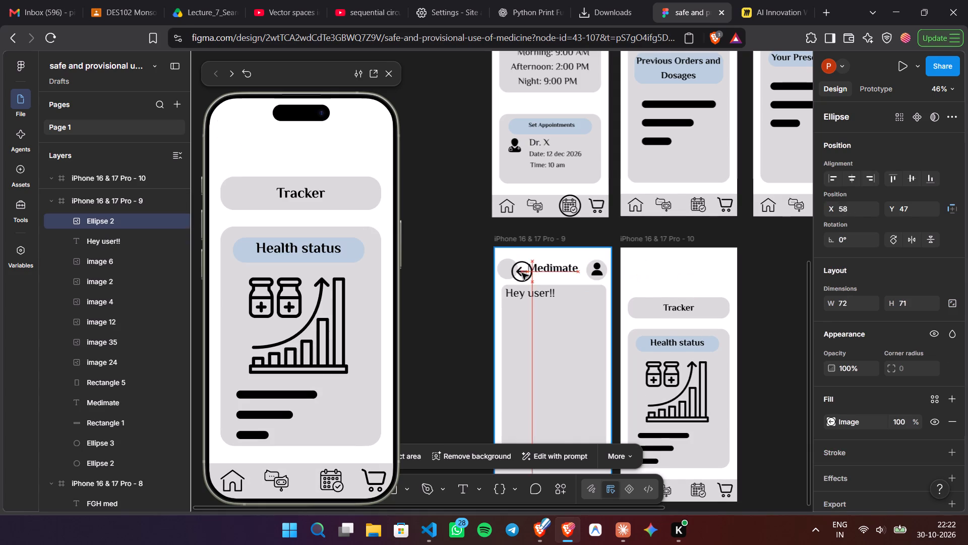
left_click_drag(522, 273, 507, 272)
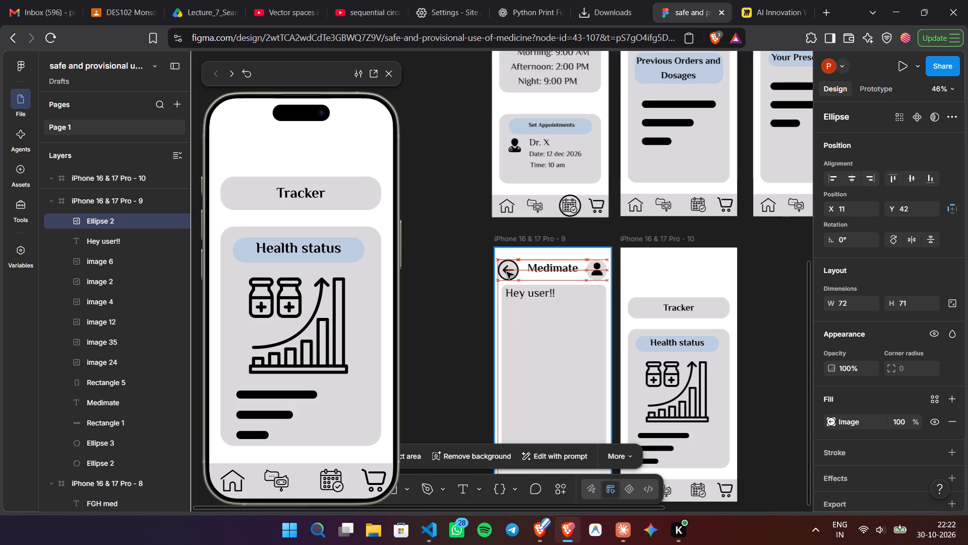
left_click_drag(507, 272, 481, 276)
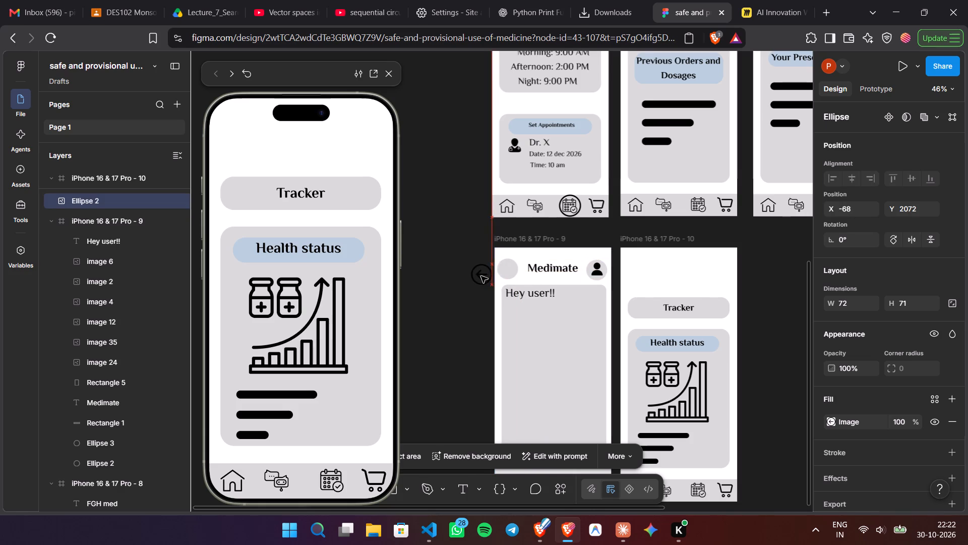
left_click_drag(481, 276, 483, 277)
Delete the empty grey circle left of the Medimate title in the iPhone 16 & 17 Pro - 9 frame.
left_click(512, 266)
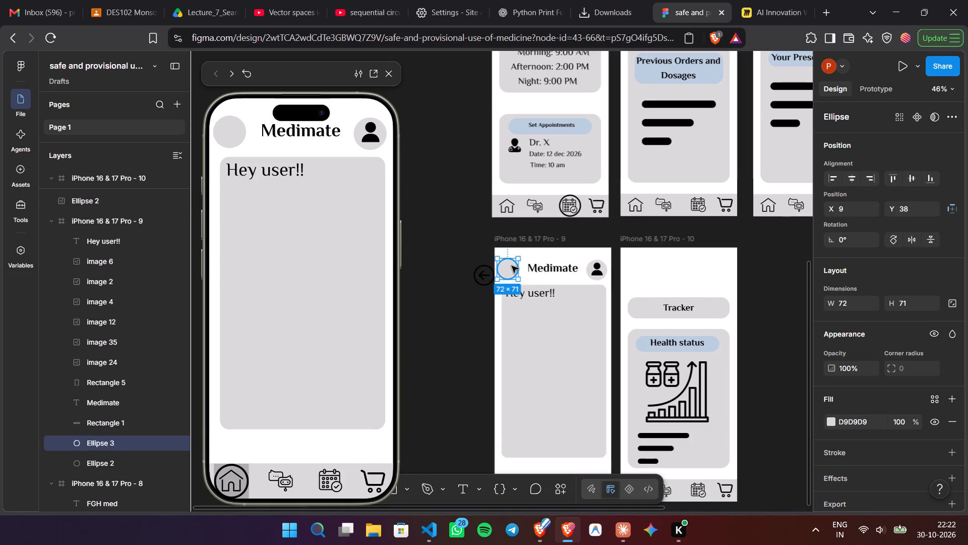
key("Delete")
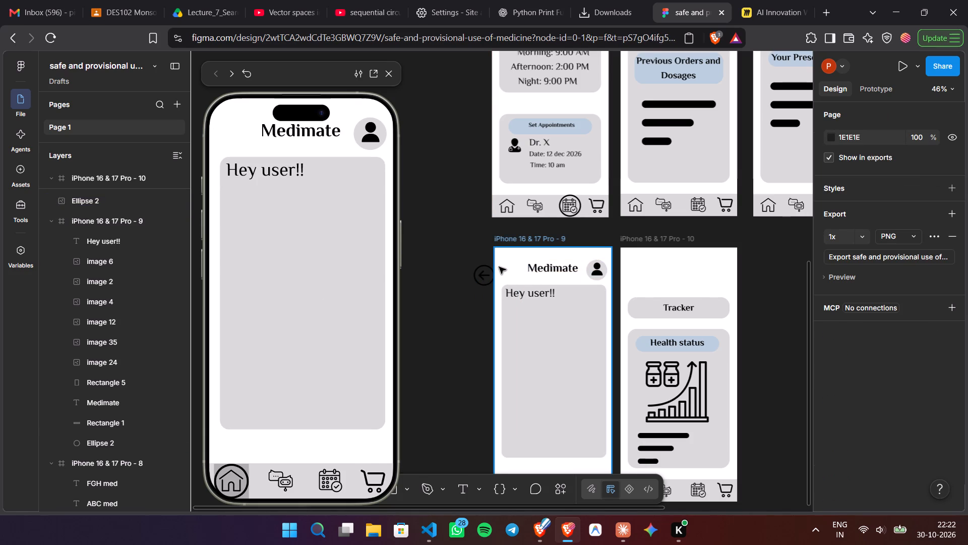
Paste the copied back-arrow circle at its original spot on the Tracker frame and bring it forward above the frame.
key("ctrl+v")
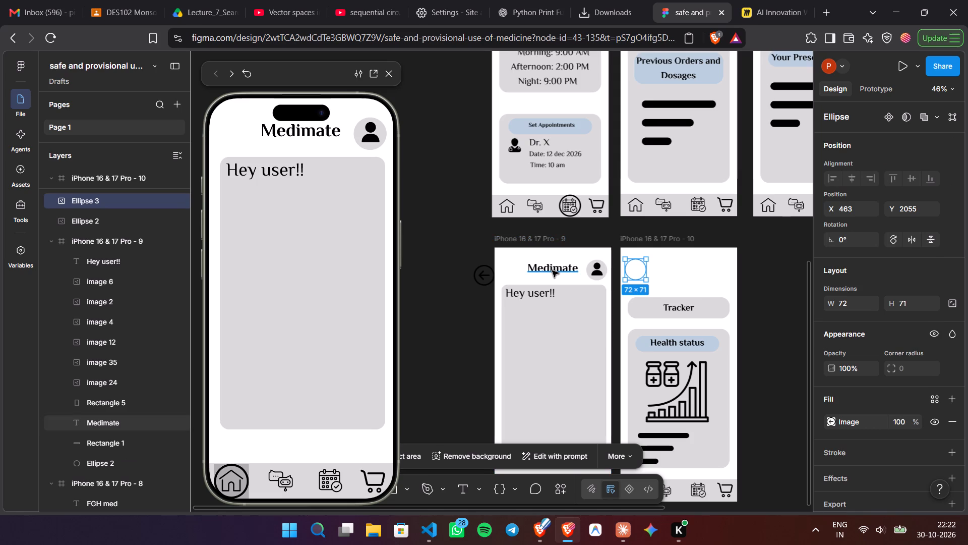
key("ctrl+bracketright")
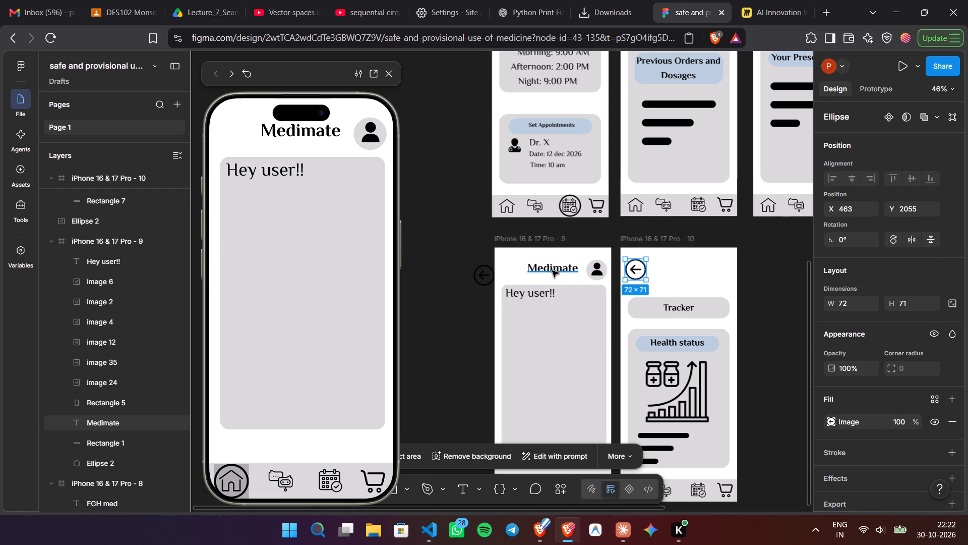
Place the loose back-arrow circle left of the Medimate title in the iPhone 16 & 17 Pro - 9 frame, at X 7, Y 38.
left_click_drag(485, 274, 505, 269)
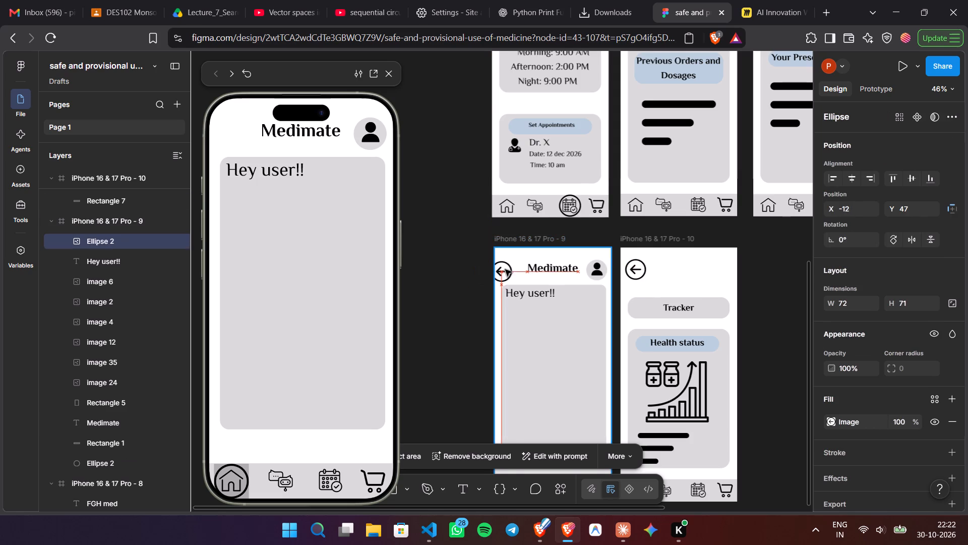
left_click_drag(505, 269, 507, 265)
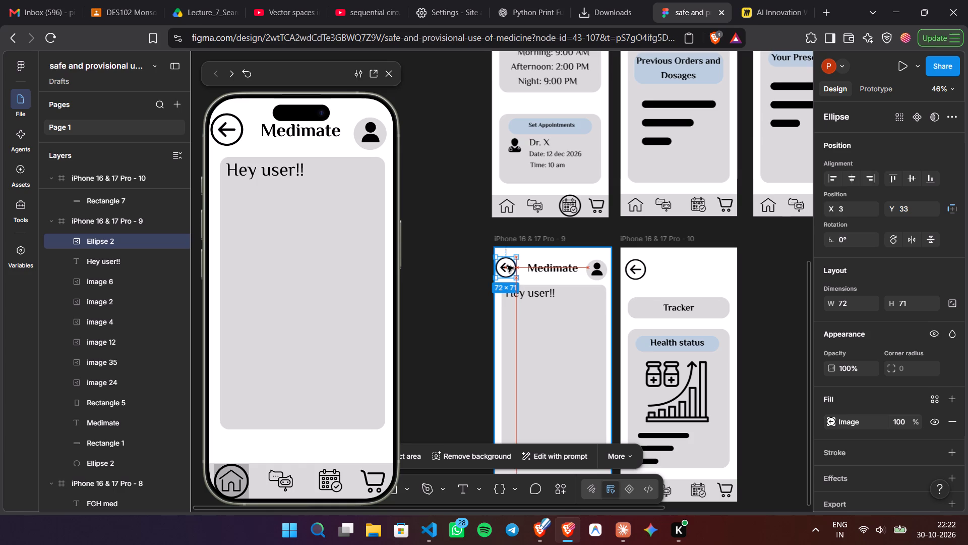
left_click_drag(507, 265, 509, 266)
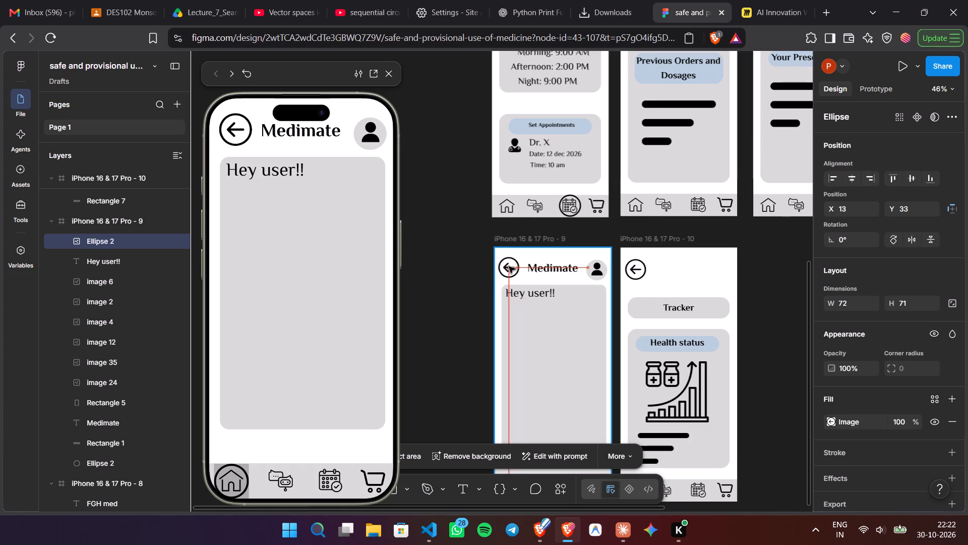
left_click_drag(509, 266, 510, 268)
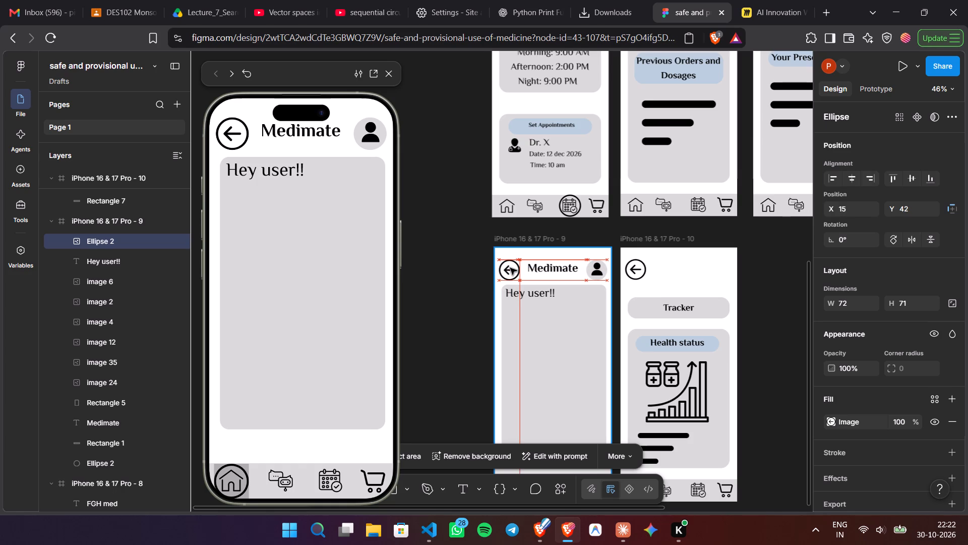
left_click_drag(510, 268, 509, 267)
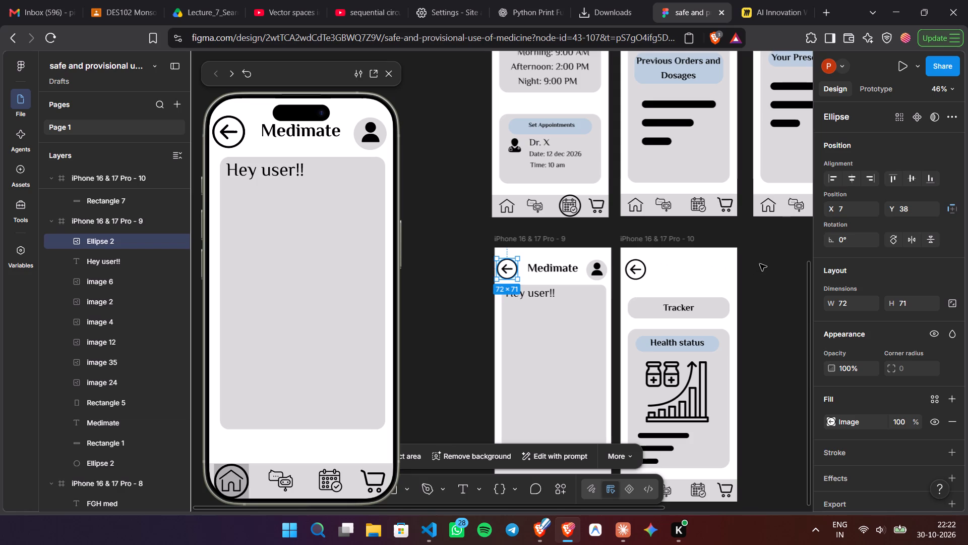
Copy the small profile icon in the iPhone 16 & 17 Pro - 9 header and move the original into the grey panel below "Hey user!!".
left_click(762, 263)
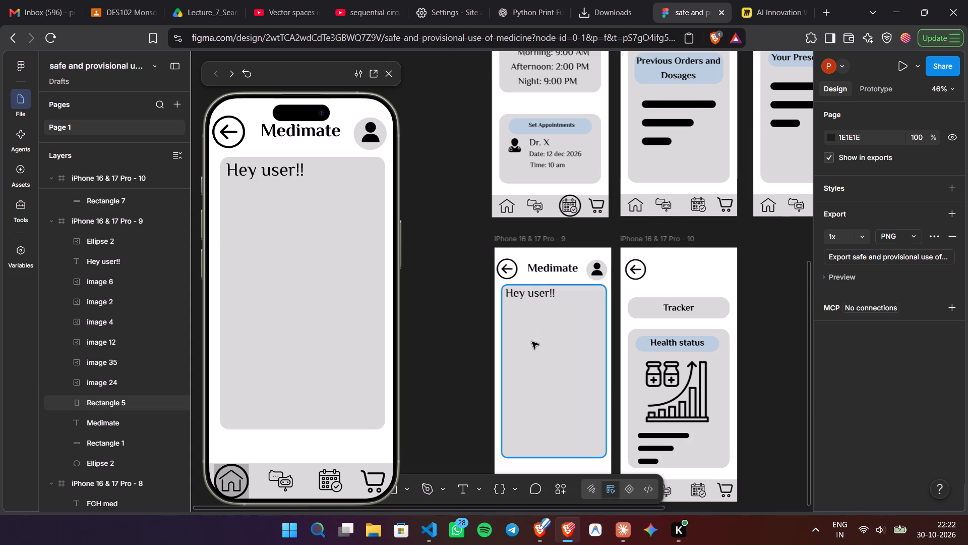
left_click(593, 267)
key("ctrl+c")
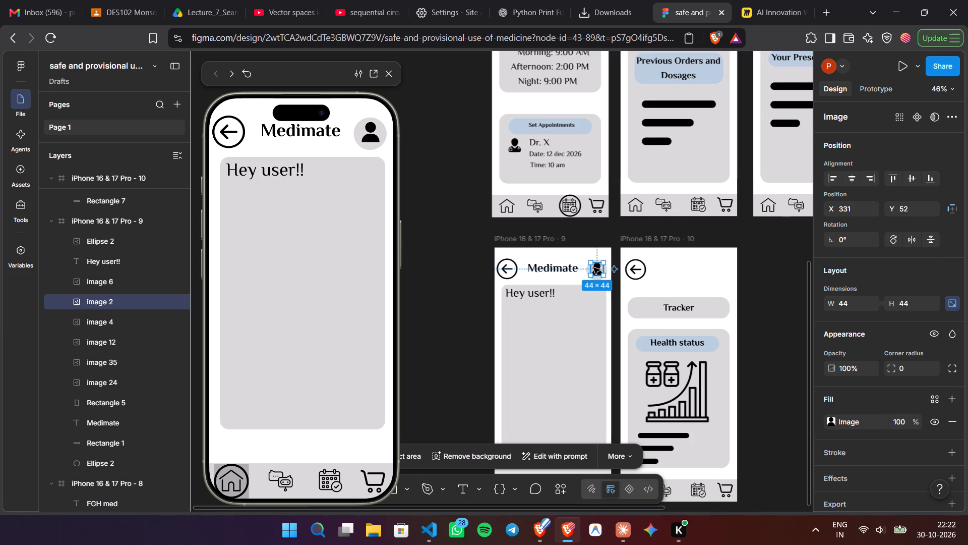
left_click_drag(597, 269, 550, 322)
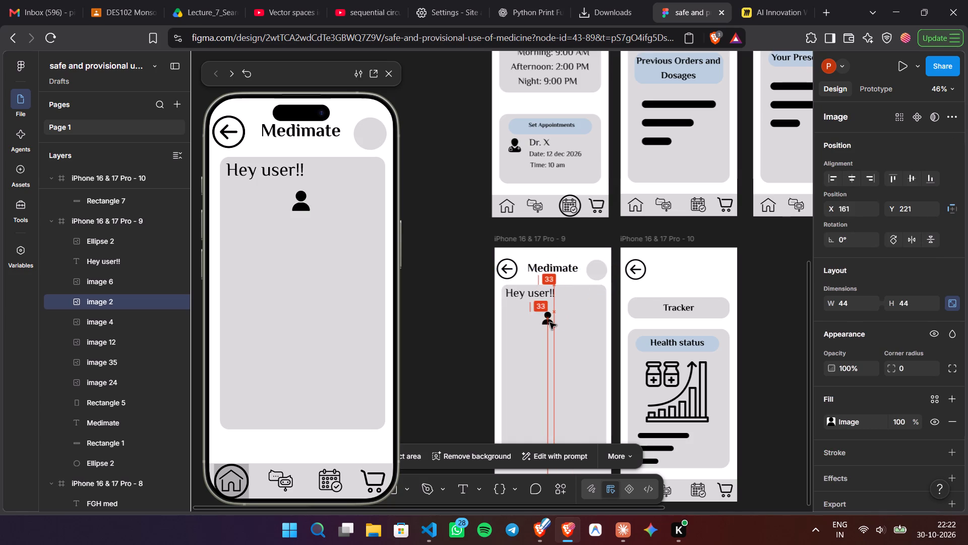
left_click_drag(550, 322, 550, 326)
Resize the moved profile icon to about 162 × 162 and centre it under the Medimate title at about X 120, Y 221.
left_click_drag(555, 335, 594, 370)
left_click_drag(570, 346, 556, 336)
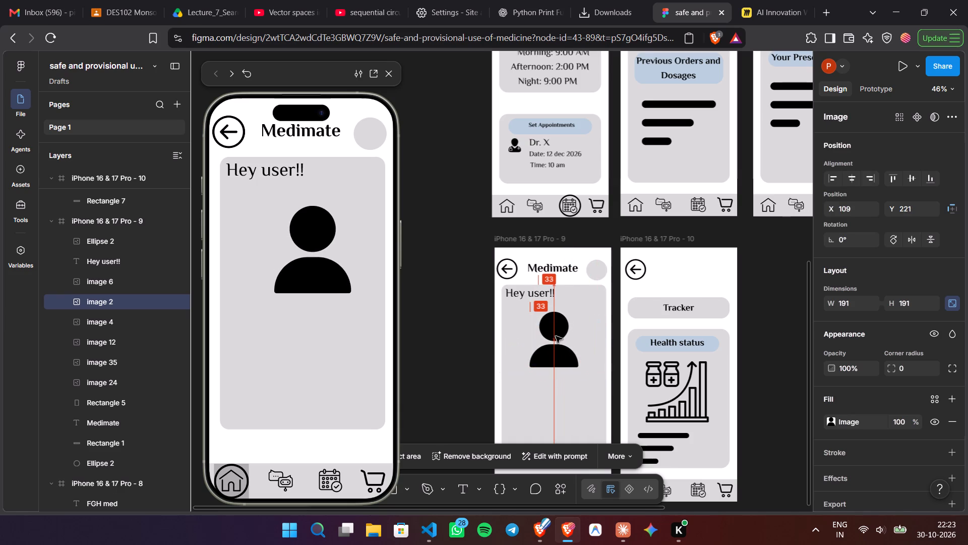
left_click_drag(556, 336, 553, 330)
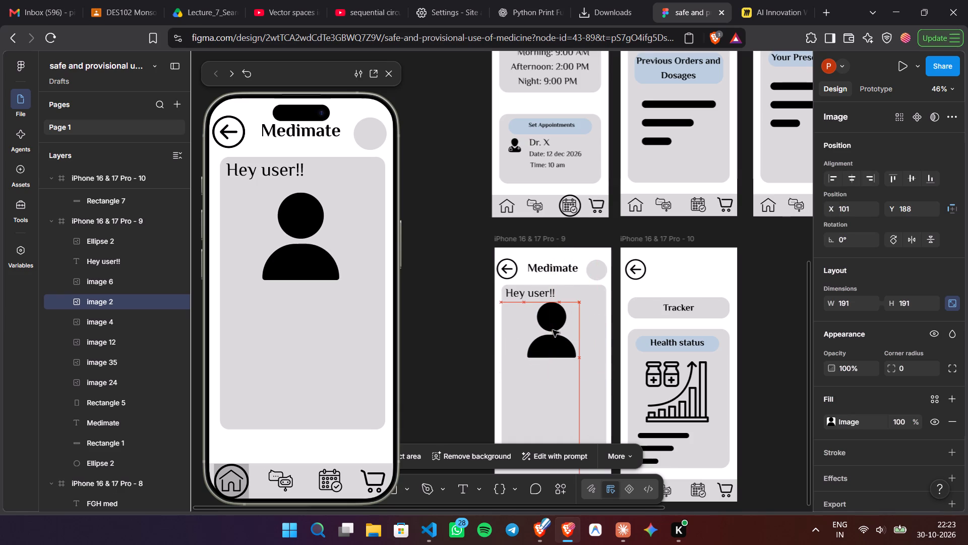
left_click_drag(553, 330, 553, 330)
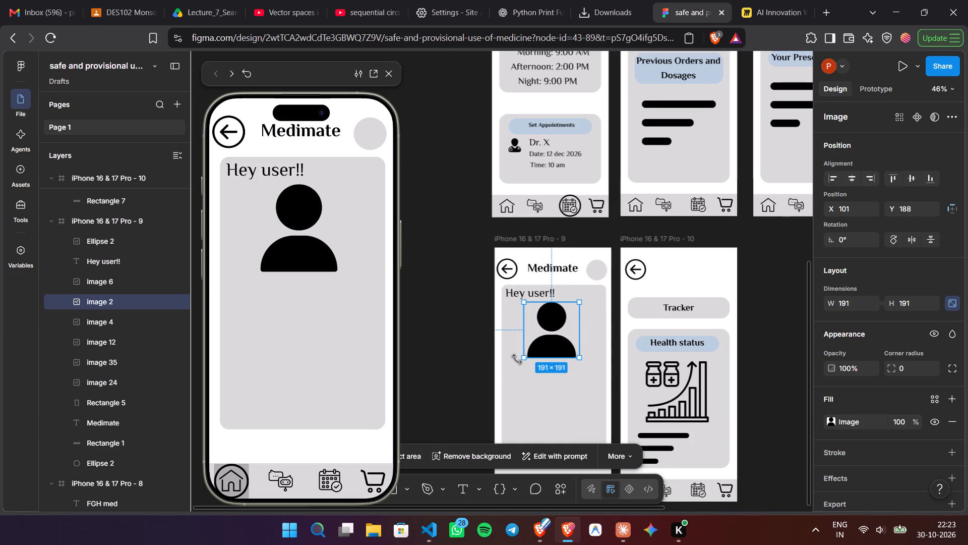
left_click_drag(521, 358, 529, 348)
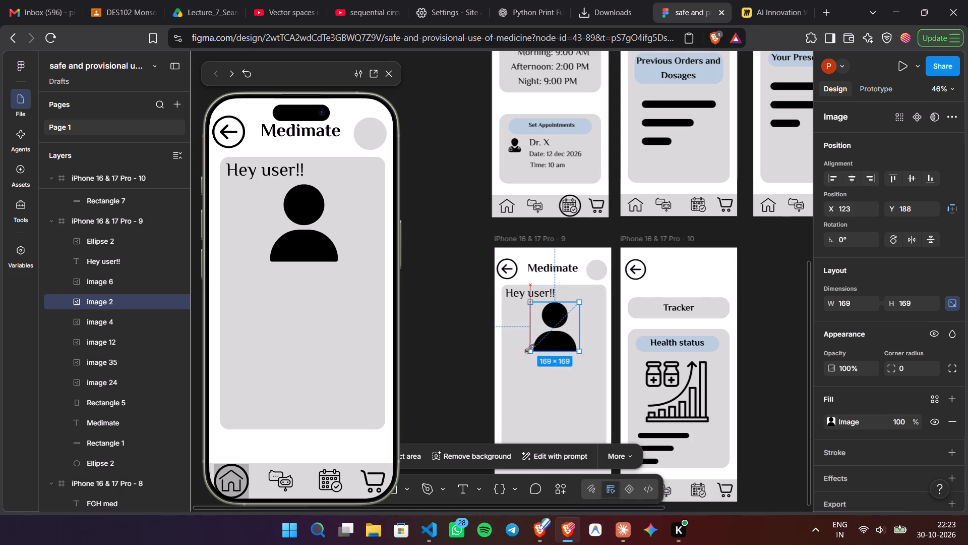
left_click_drag(529, 348, 532, 345)
left_click_drag(555, 326, 549, 331)
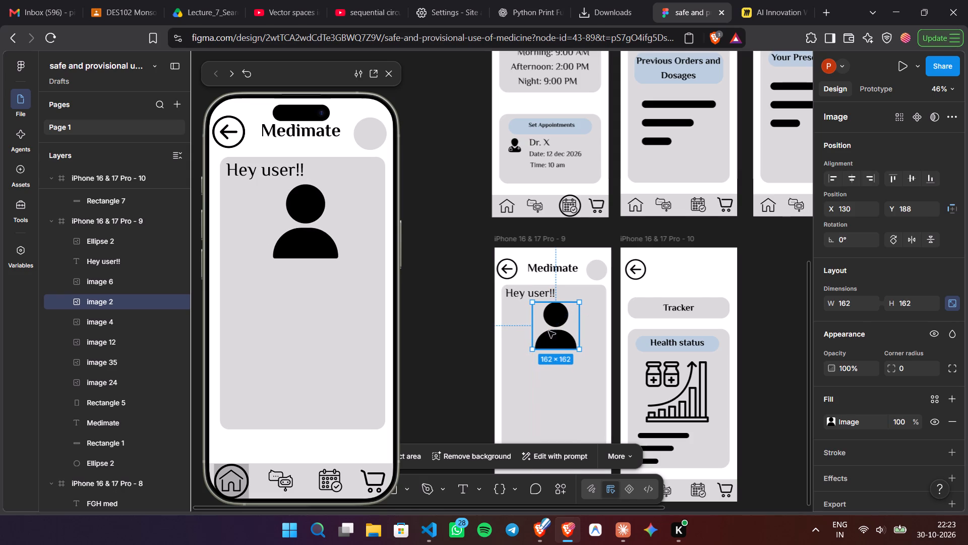
left_click_drag(549, 331, 550, 326)
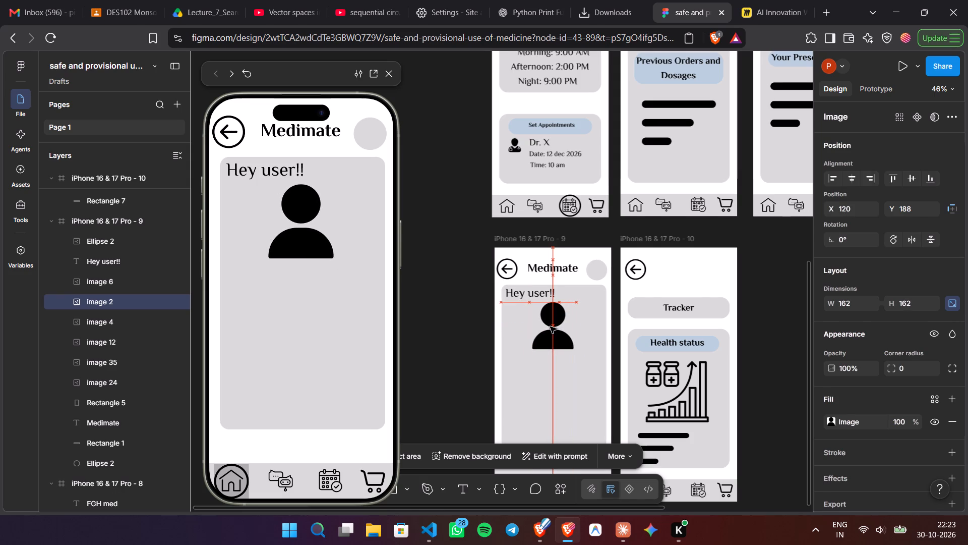
left_click_drag(550, 326, 549, 334)
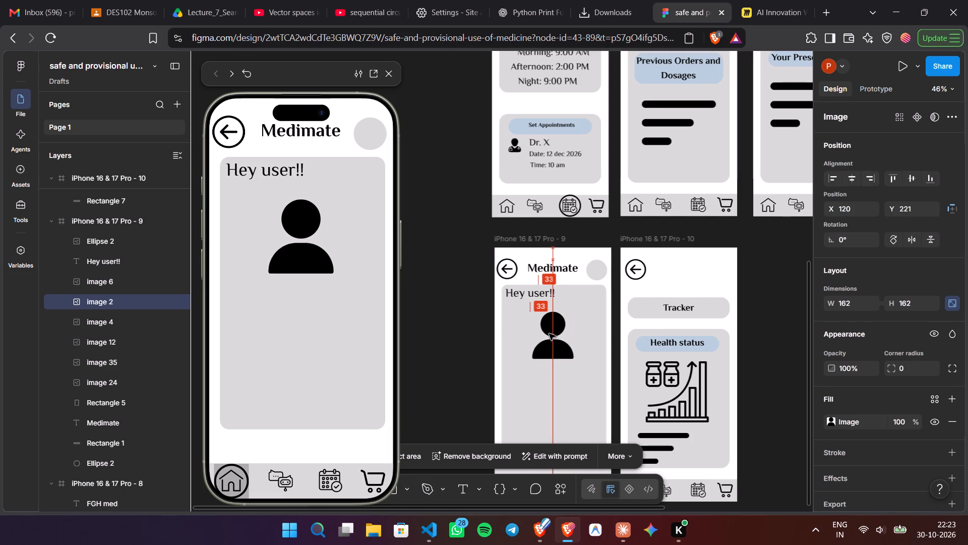
left_click_drag(549, 334, 551, 334)
Paste the copied small profile icon back onto the header's grey circle at X 331, Y 52.
left_click(539, 410)
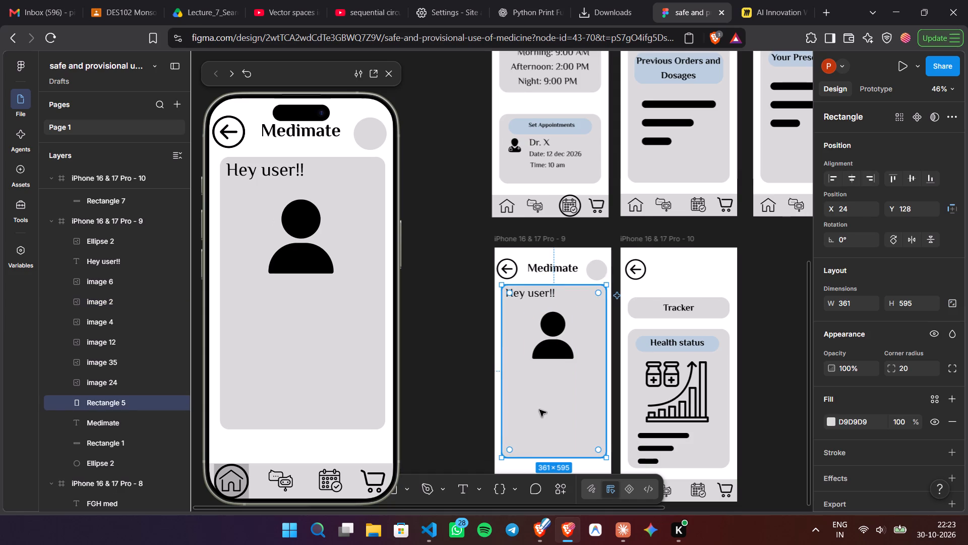
scroll(539, 410, "down", 1)
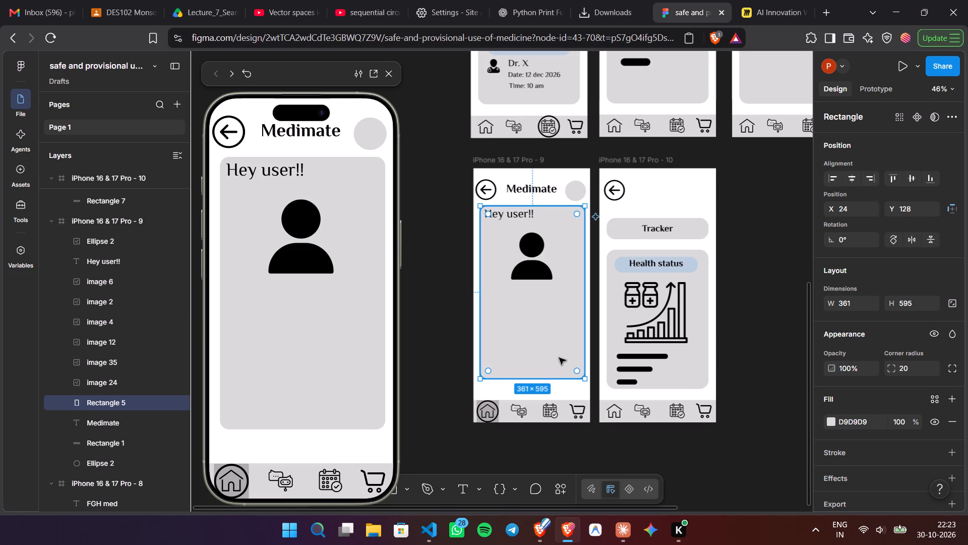
key("ctrl+v")
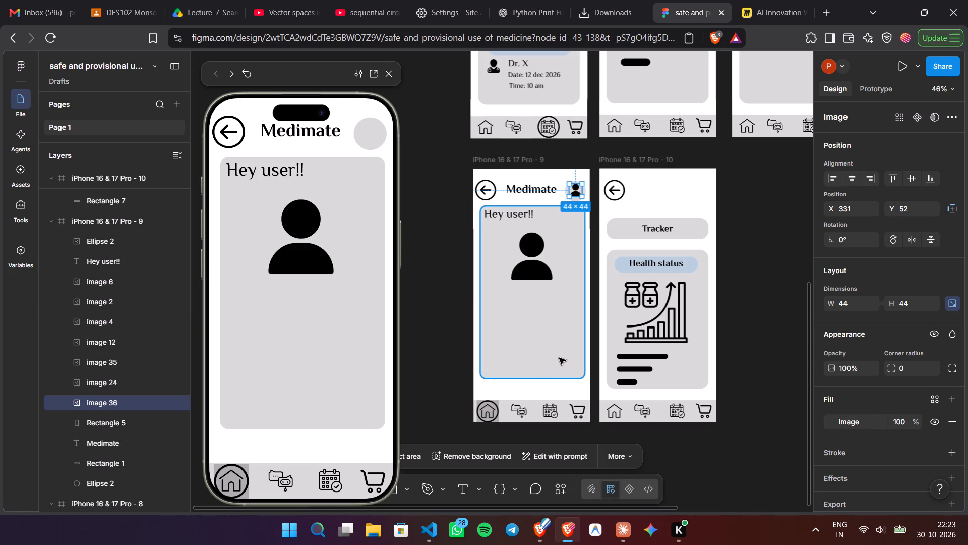
Place a new text box in the grey panel below the large profile icon, near its left edge.
left_click(527, 350)
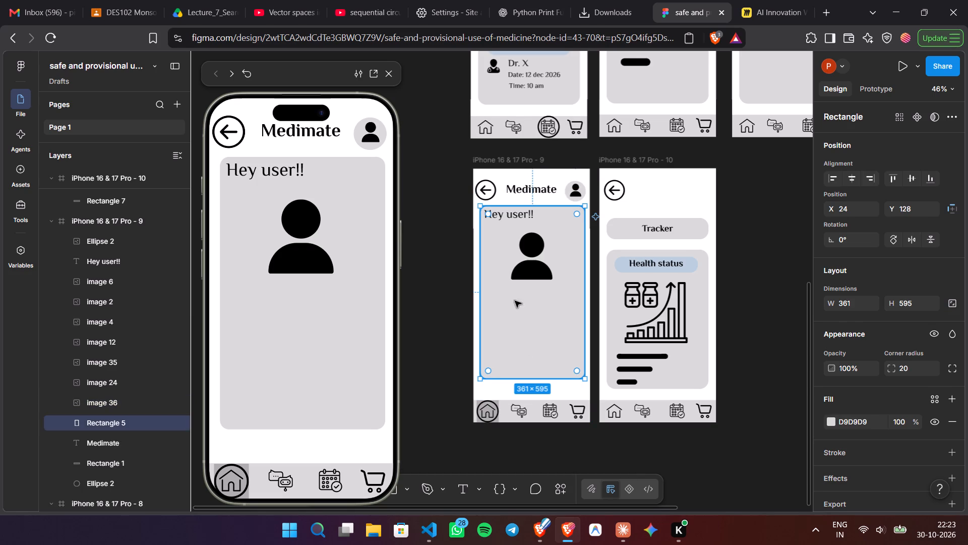
left_click(511, 313)
key("t")
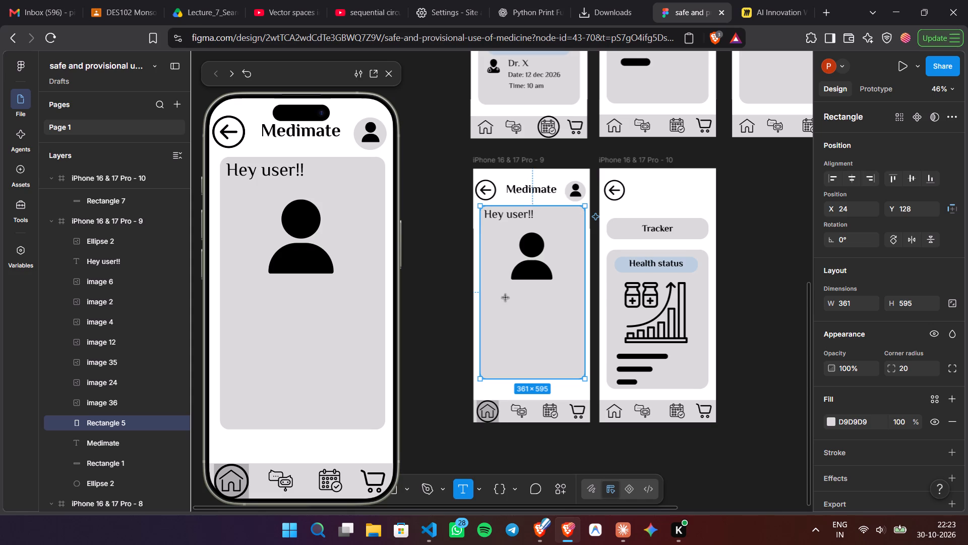
double_click(498, 293)
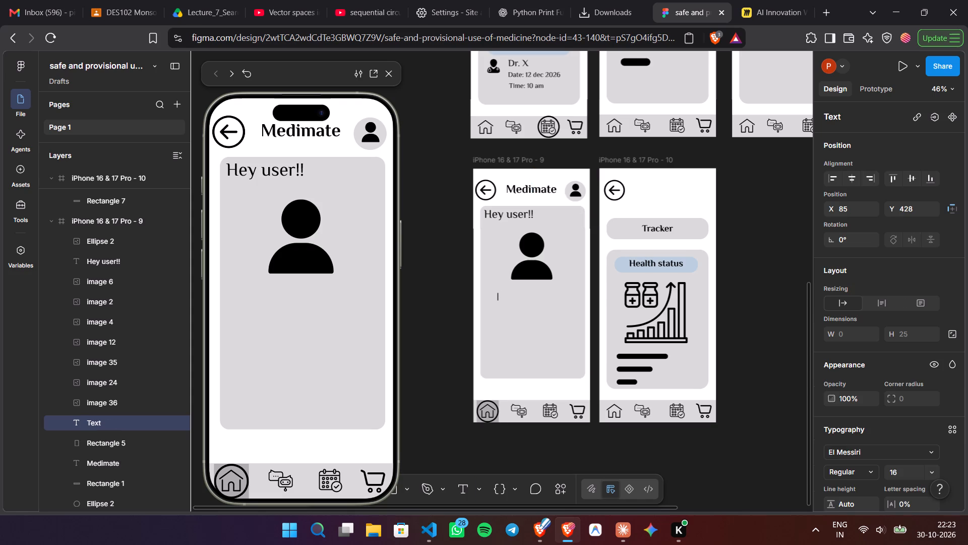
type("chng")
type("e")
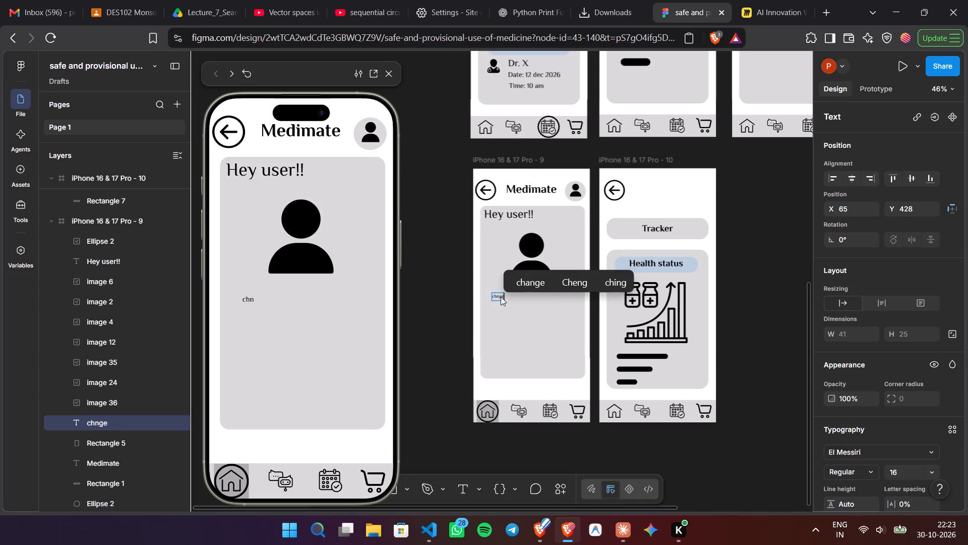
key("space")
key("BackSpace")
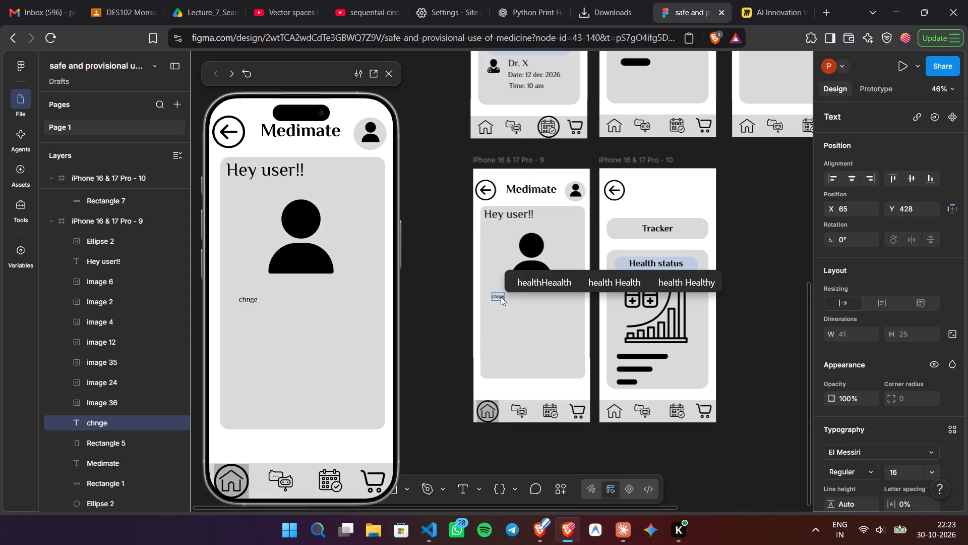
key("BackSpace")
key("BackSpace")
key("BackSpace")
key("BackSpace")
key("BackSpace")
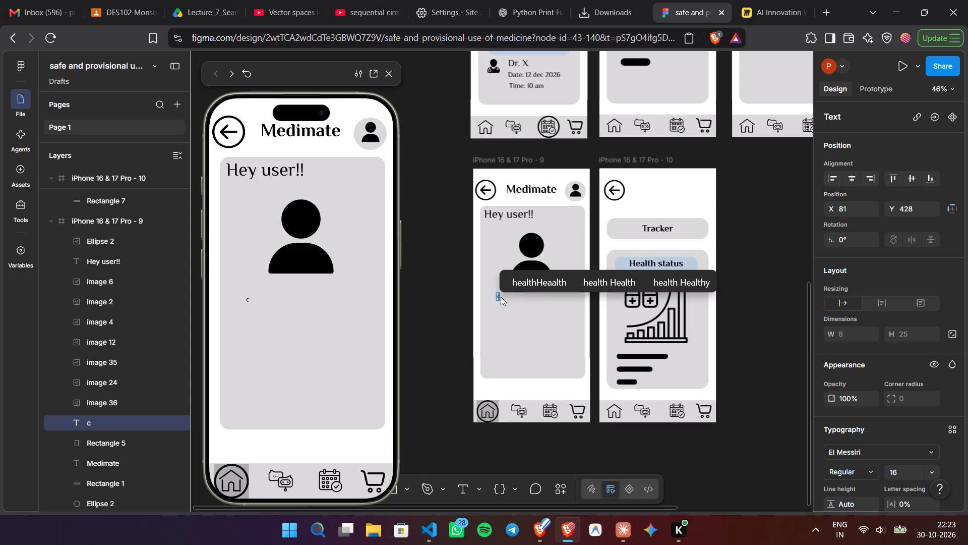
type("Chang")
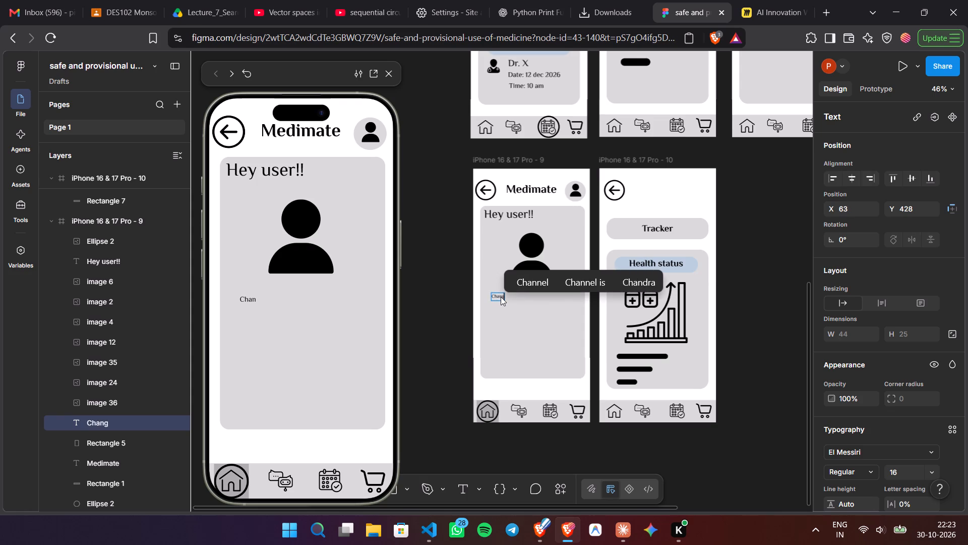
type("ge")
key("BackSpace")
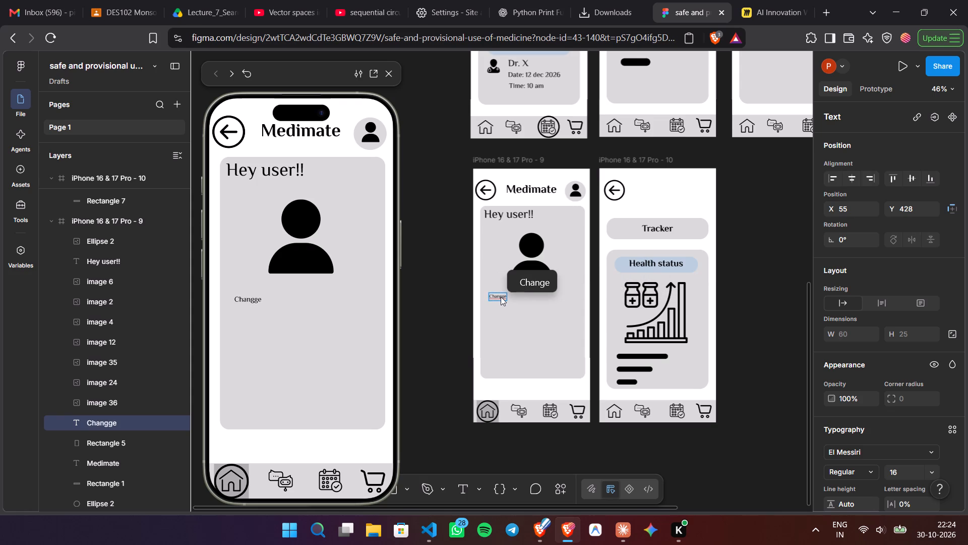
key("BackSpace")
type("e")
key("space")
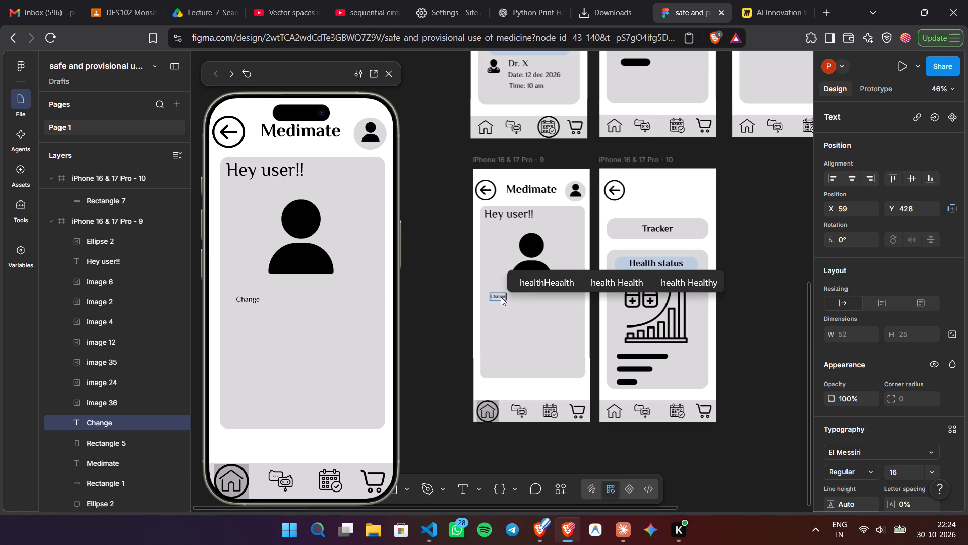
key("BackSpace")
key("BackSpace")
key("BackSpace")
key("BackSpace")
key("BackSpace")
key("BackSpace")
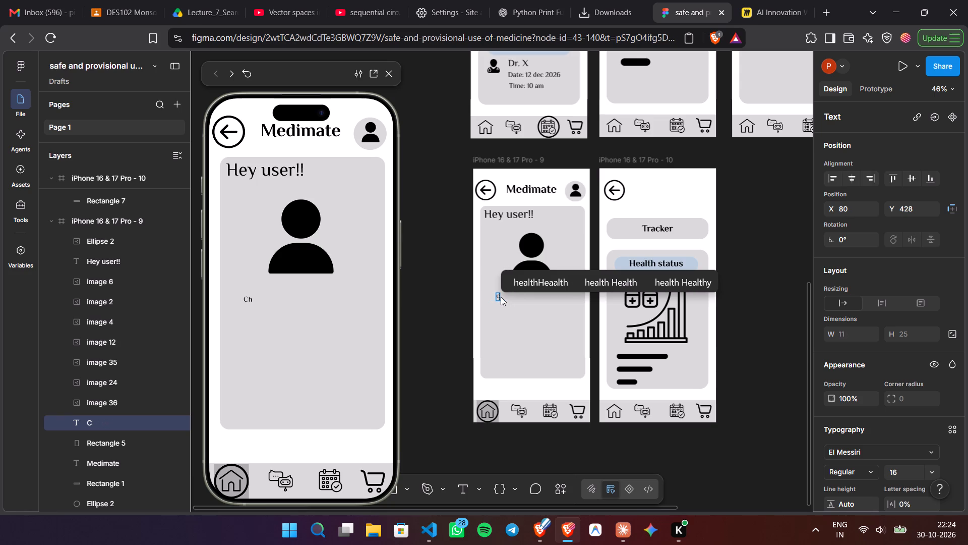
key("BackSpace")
Enter "user details" in the new text box below the large profile icon.
type("user")
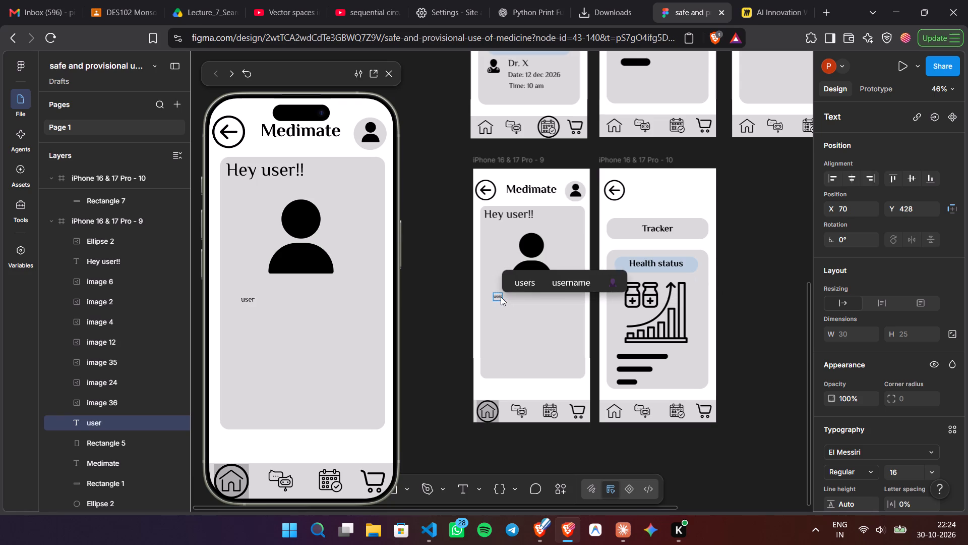
key("space")
type("details")
key("space")
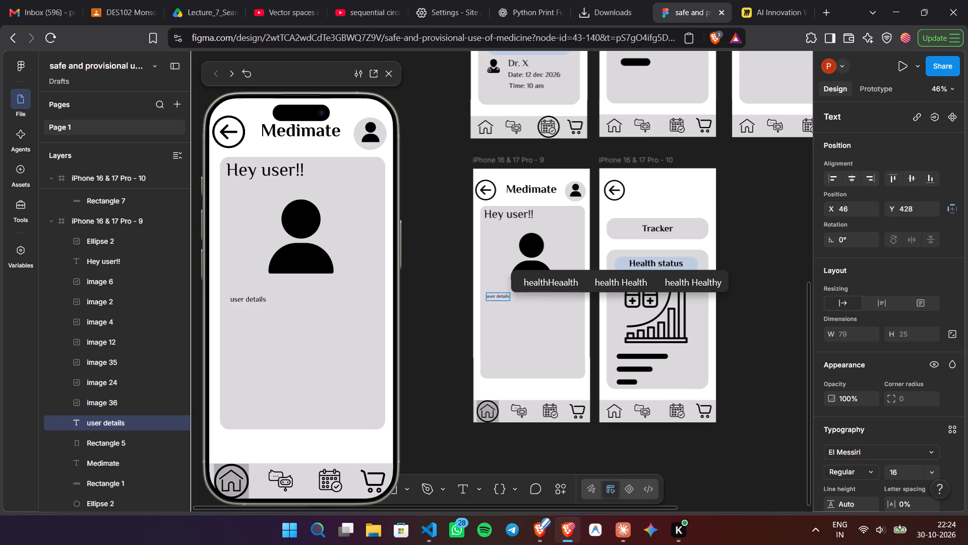
Set the "user details" text to font size 24 and fit its box to the text on one line.
left_click(503, 310)
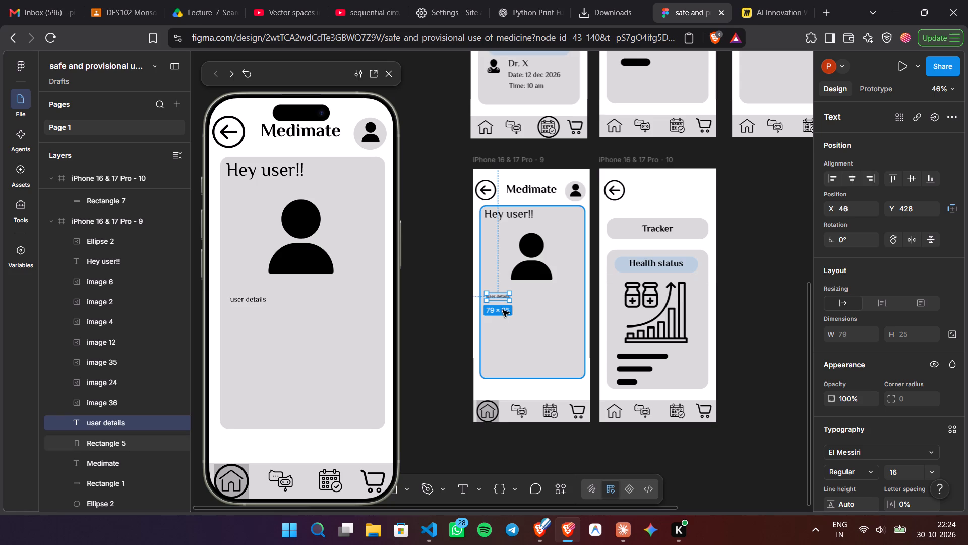
left_click_drag(509, 302, 513, 303)
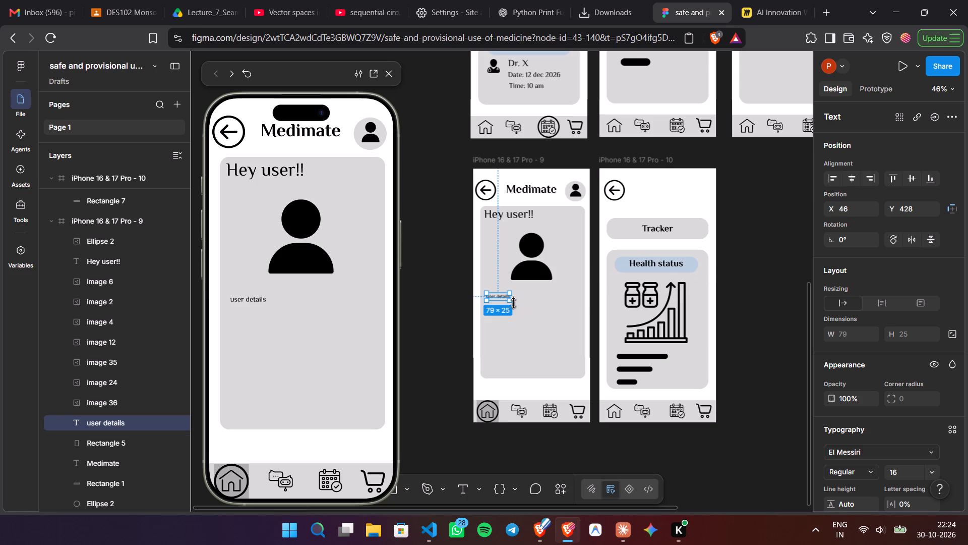
left_click_drag(513, 303, 518, 298)
left_click(933, 475)
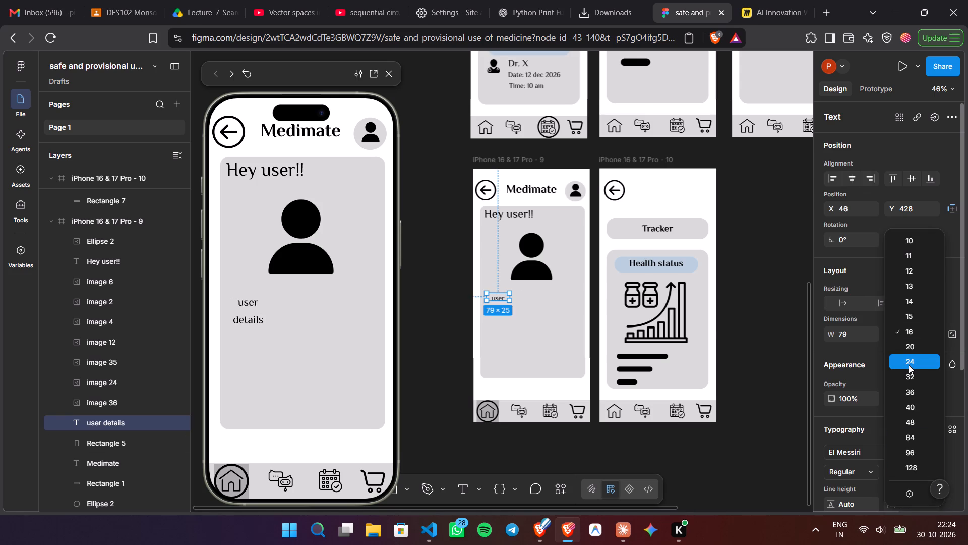
left_click(909, 365)
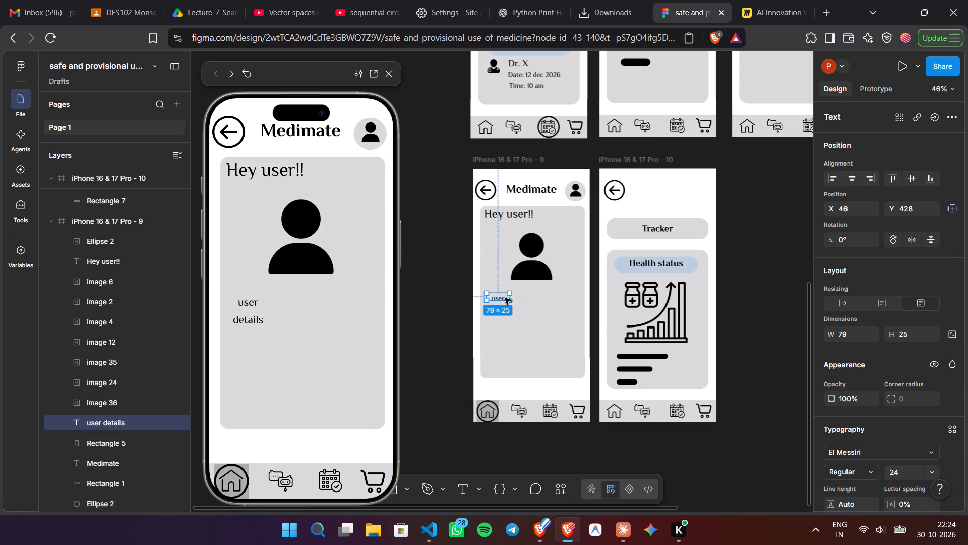
left_click(511, 301)
left_click_drag(511, 301, 514, 308)
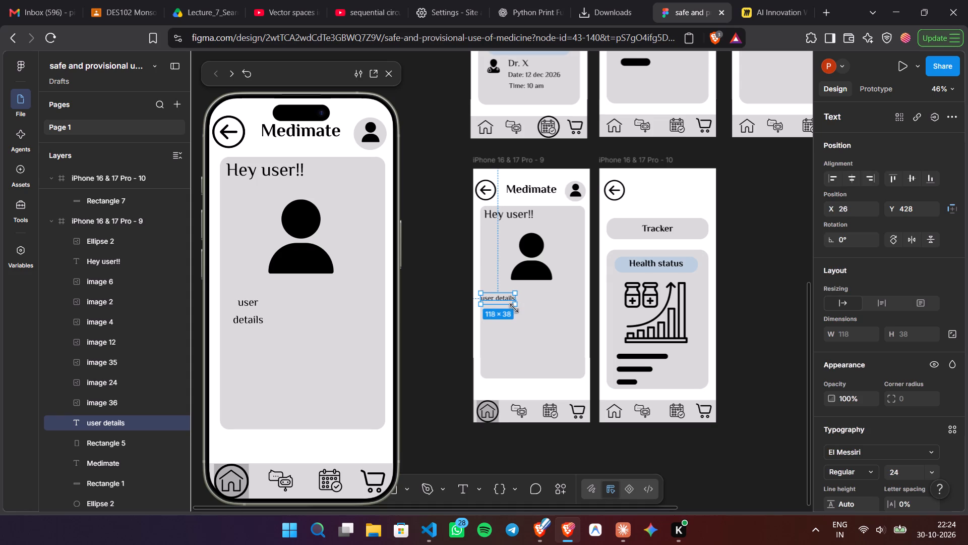
left_click_drag(514, 308, 515, 312)
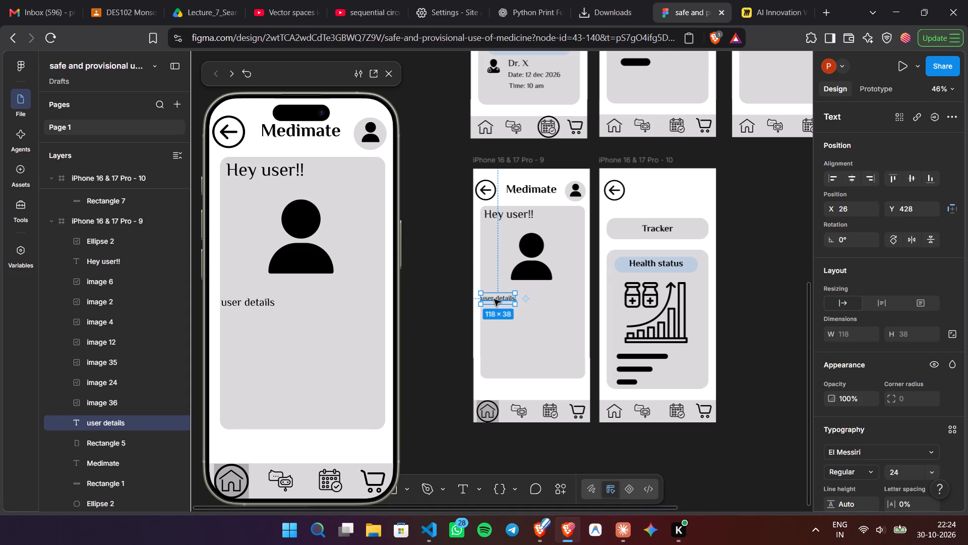
Move the "user details" text right within the grey panel to about X 59, Y 433.
left_click_drag(494, 299, 502, 298)
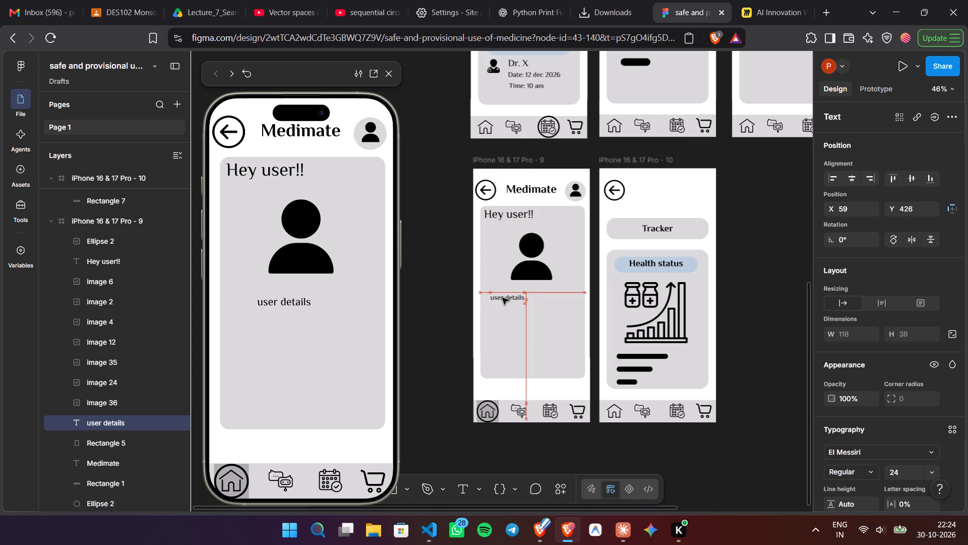
left_click_drag(502, 298, 503, 300)
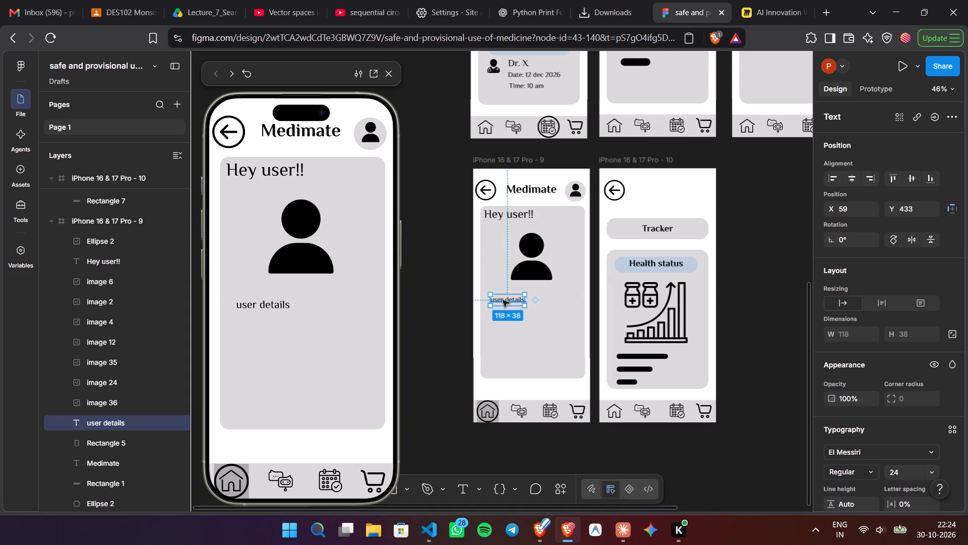
Nudge the "user details" text within the grey panel to about X 53, Y 437.
scroll(548, 245, "up", 1)
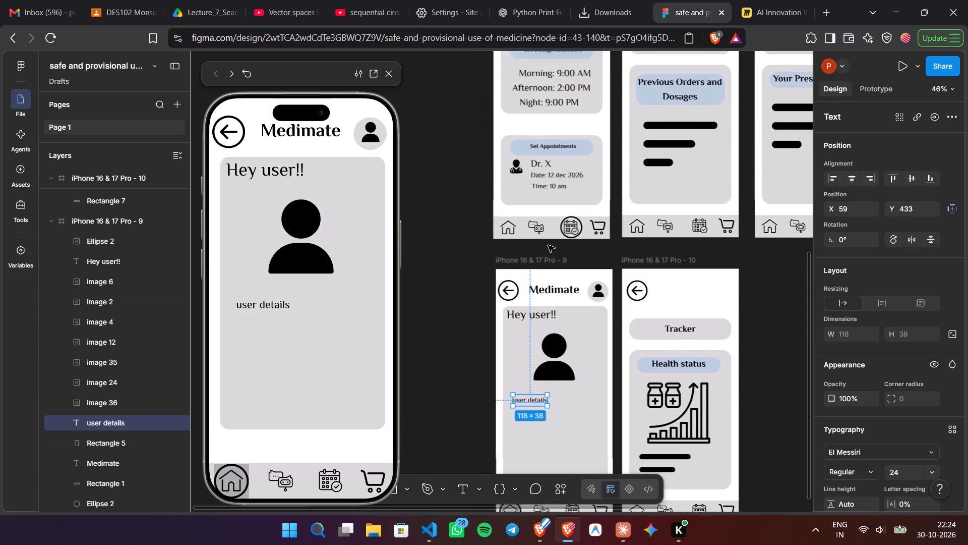
scroll(548, 245, "left", 1)
scroll(548, 245, "down", 1)
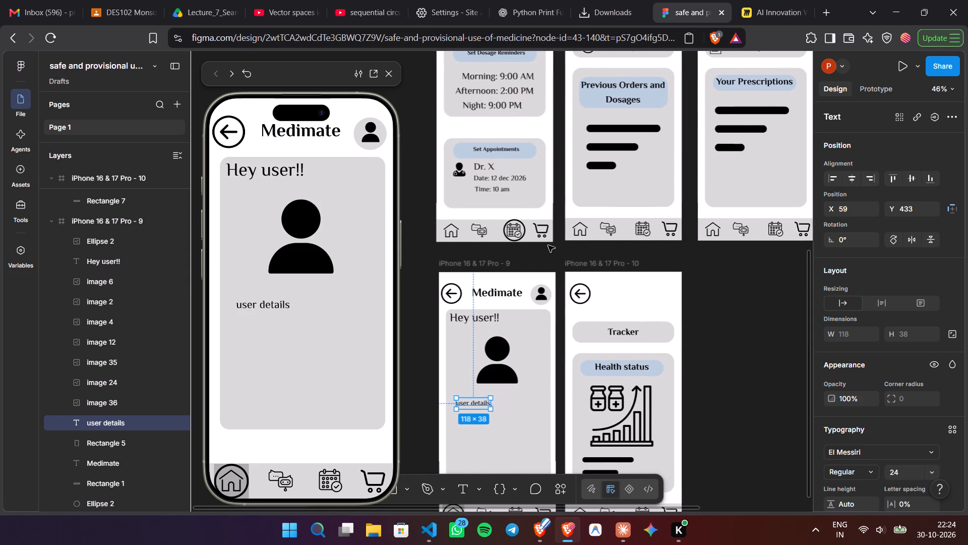
scroll(548, 245, "down", 2)
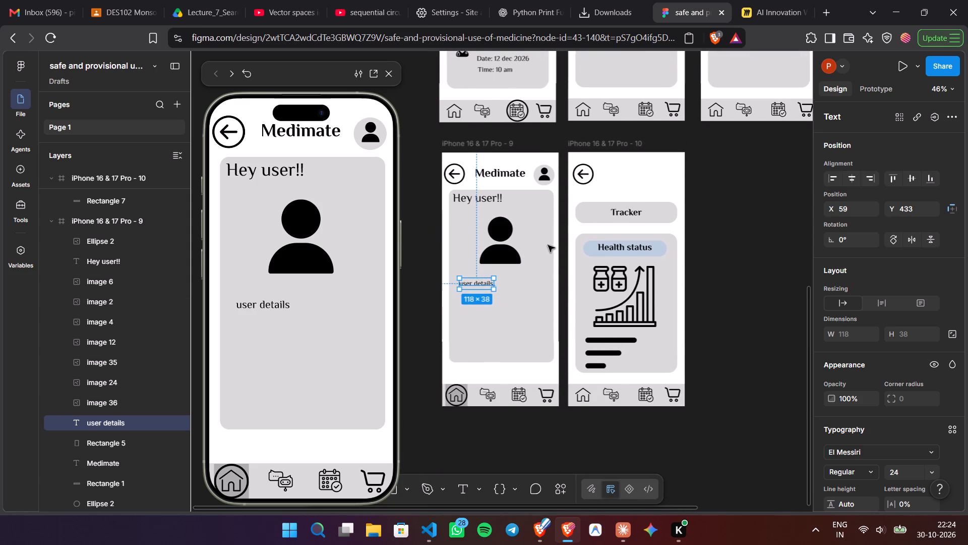
scroll(548, 245, "right", 1)
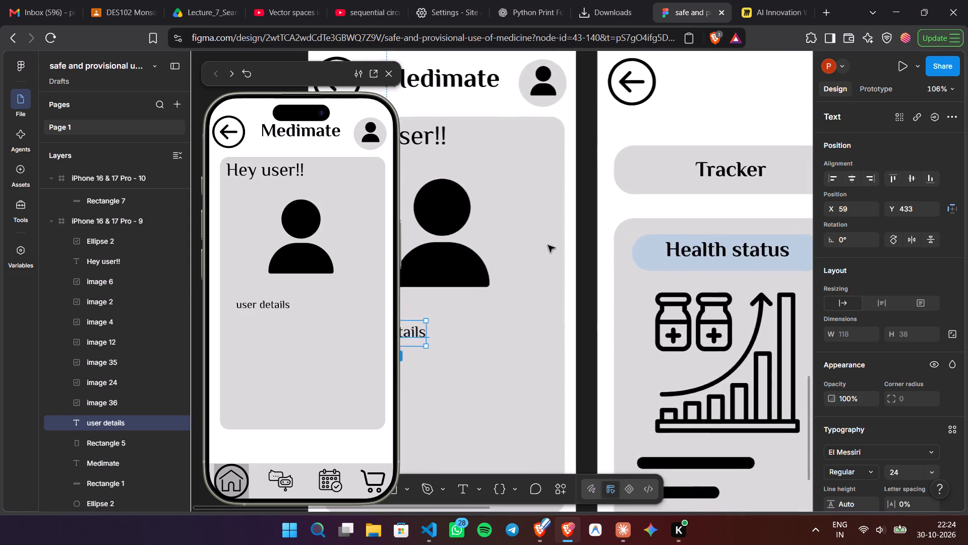
scroll(548, 245, "right", 1)
left_click(496, 309)
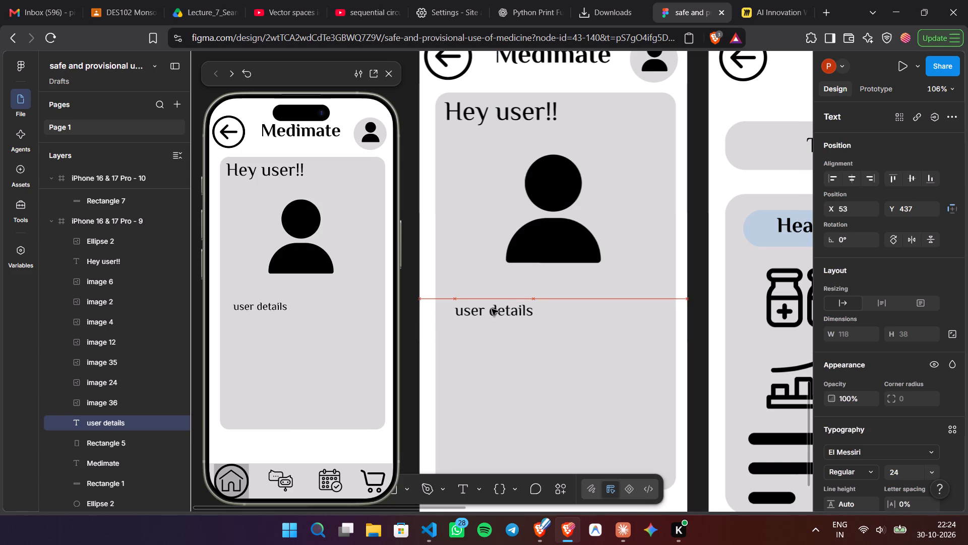
Place a new text box in the grey panel below "user details", at about X 62, Y 499.
left_click(493, 352)
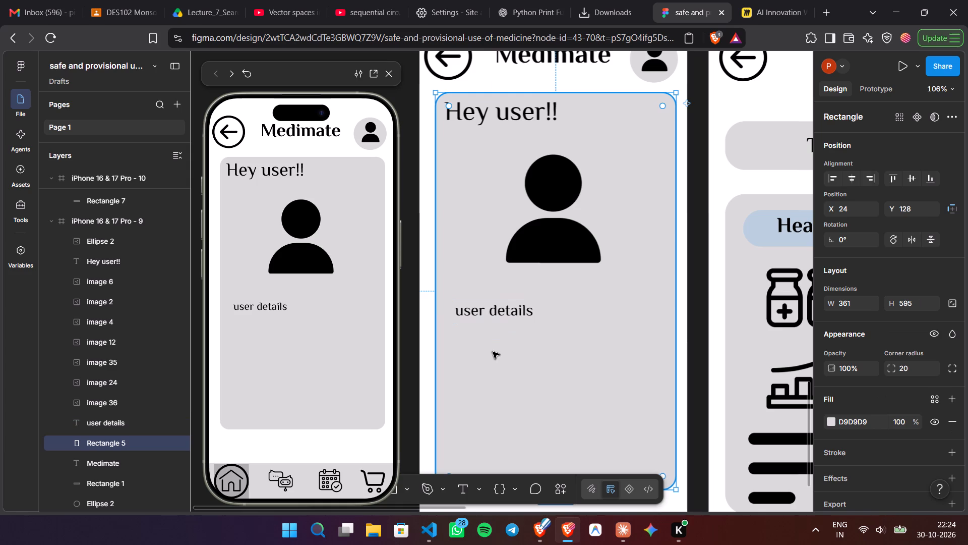
key("t")
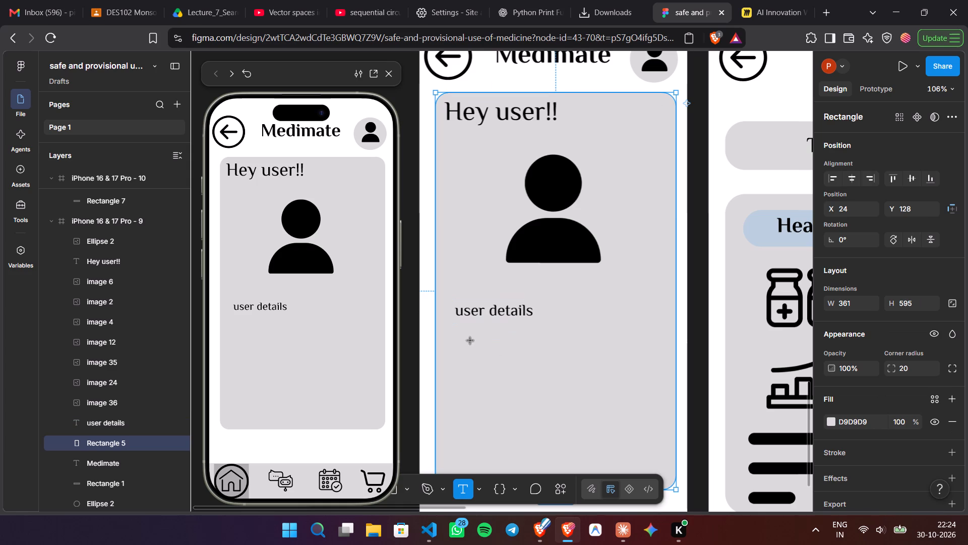
left_click(461, 340)
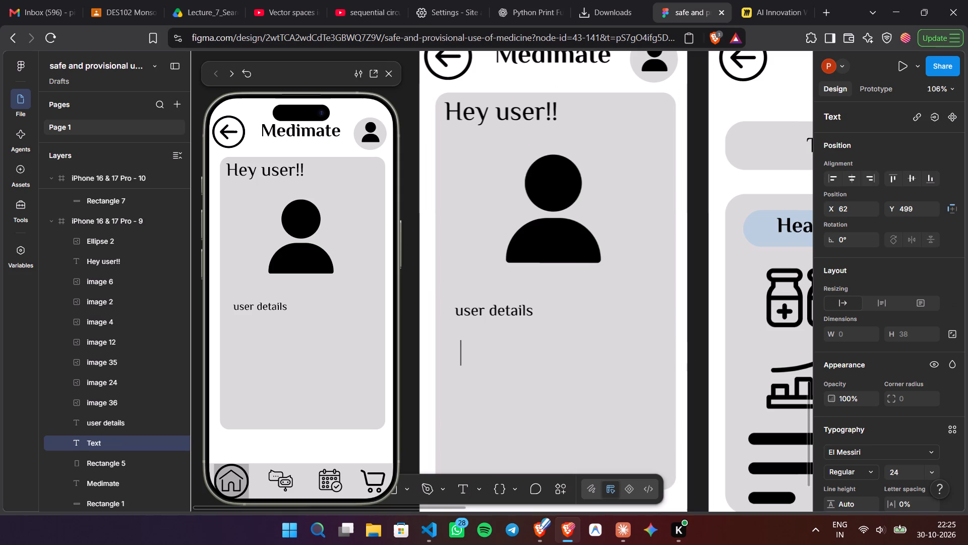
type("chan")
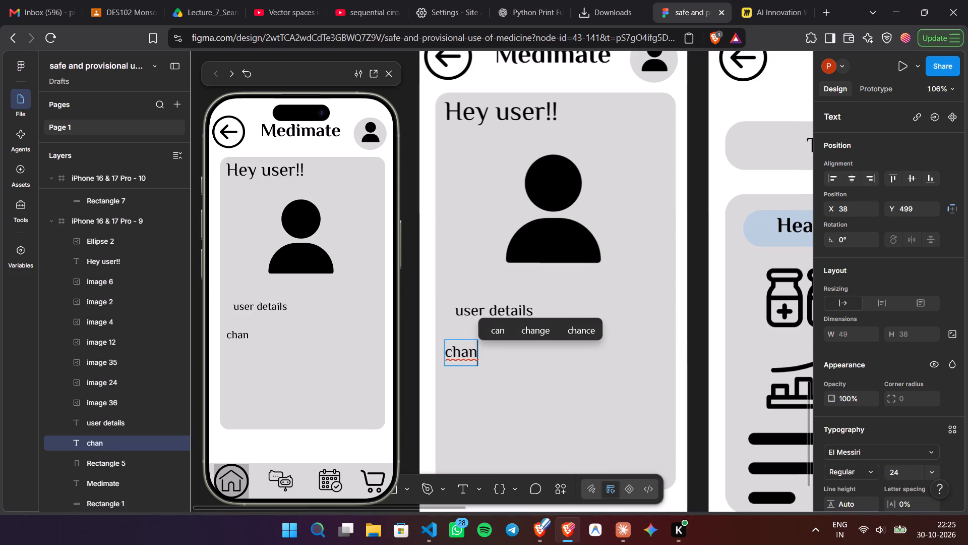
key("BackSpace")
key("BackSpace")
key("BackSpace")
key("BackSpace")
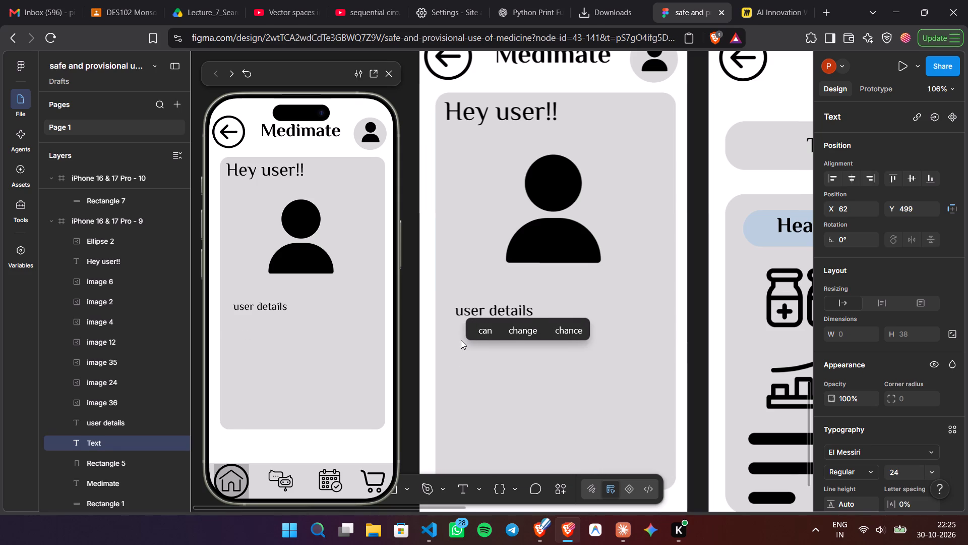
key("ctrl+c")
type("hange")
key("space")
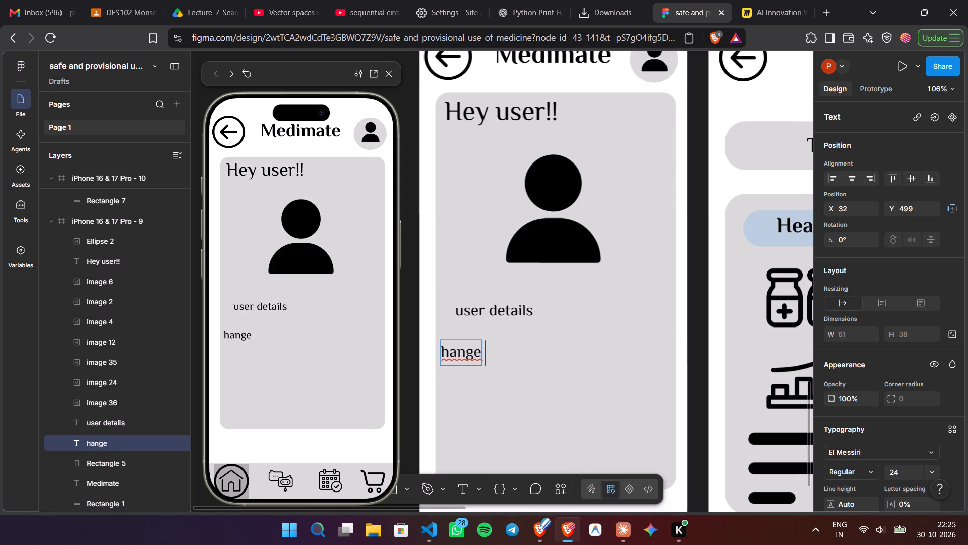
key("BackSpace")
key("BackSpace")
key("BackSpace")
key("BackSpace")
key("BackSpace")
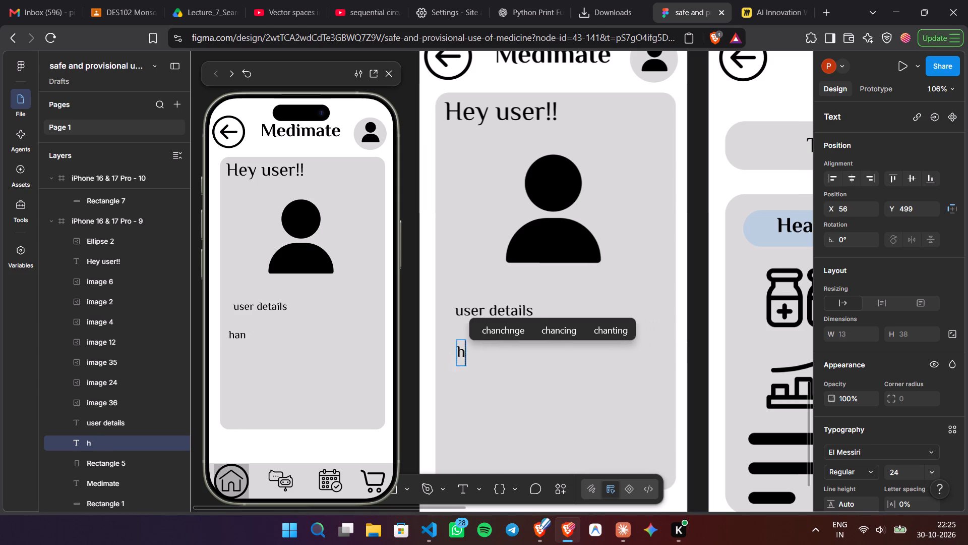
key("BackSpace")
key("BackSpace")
Enter "Change pfp" in the new text box below "user details".
type("Cha")
type("nge pfp")
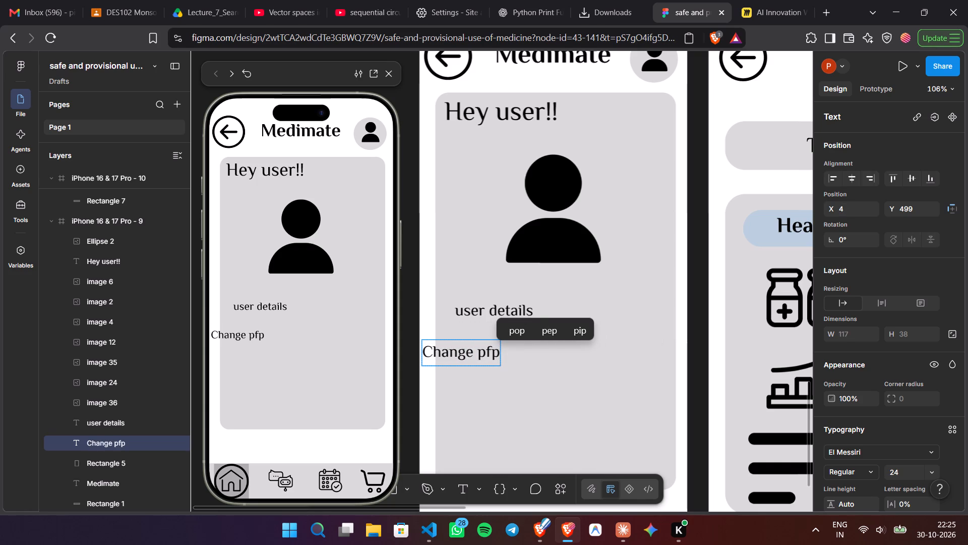
left_click(485, 396)
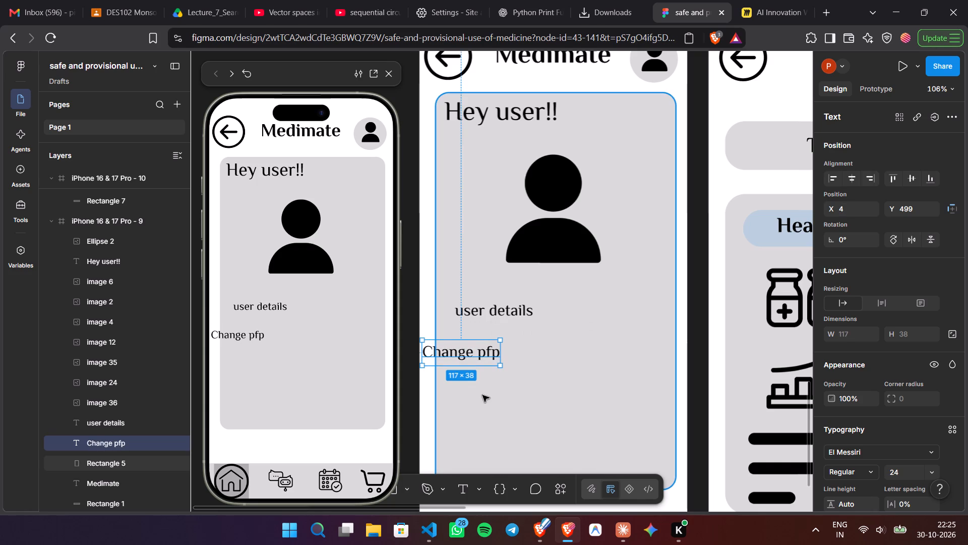
Move the "Change pfp" text to about X 53, Y 485, left-aligned under "user details".
left_click_drag(459, 351, 492, 350)
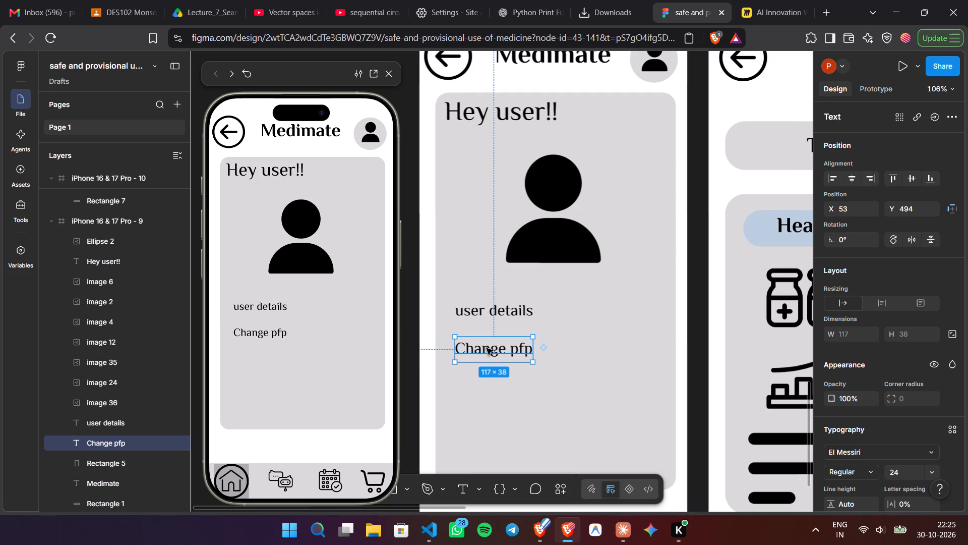
left_click_drag(488, 350, 486, 342)
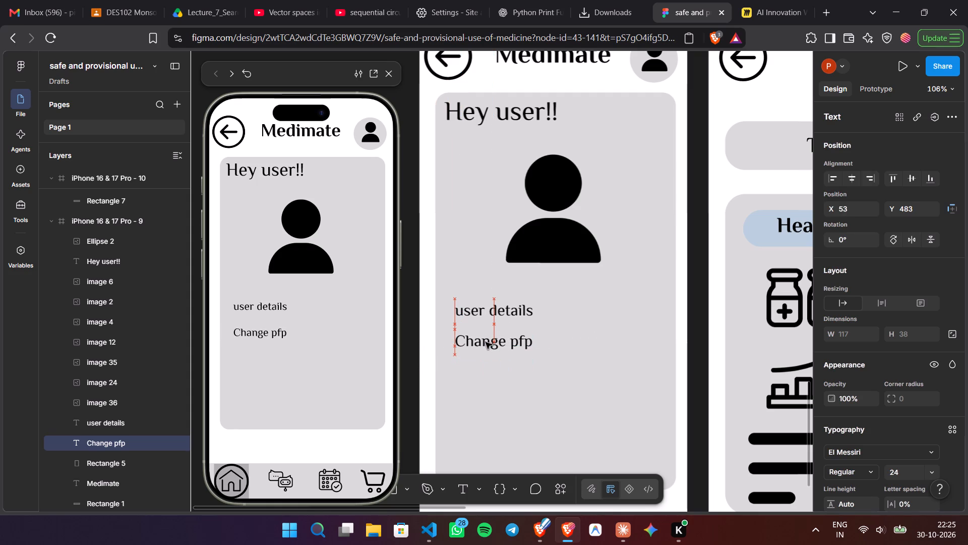
left_click_drag(486, 342, 482, 343)
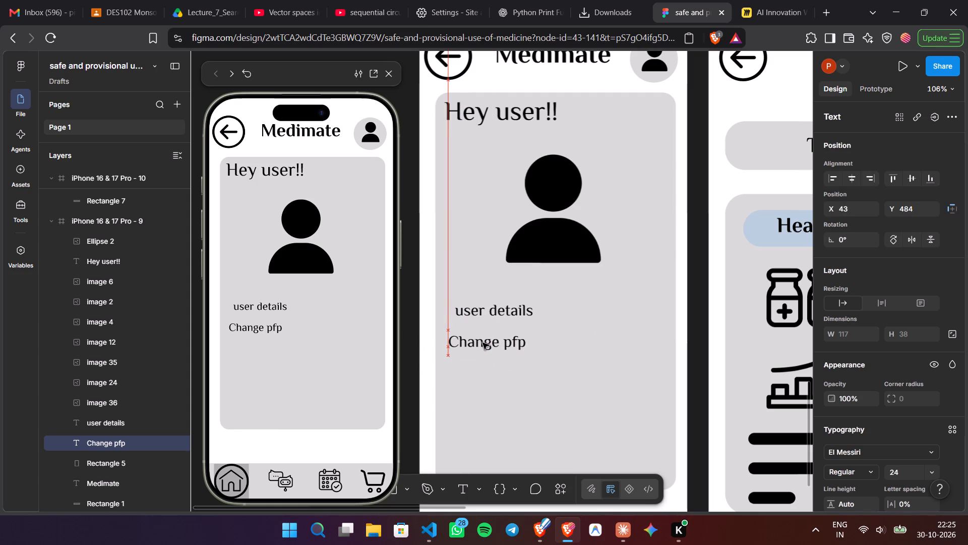
left_click_drag(482, 343, 485, 344)
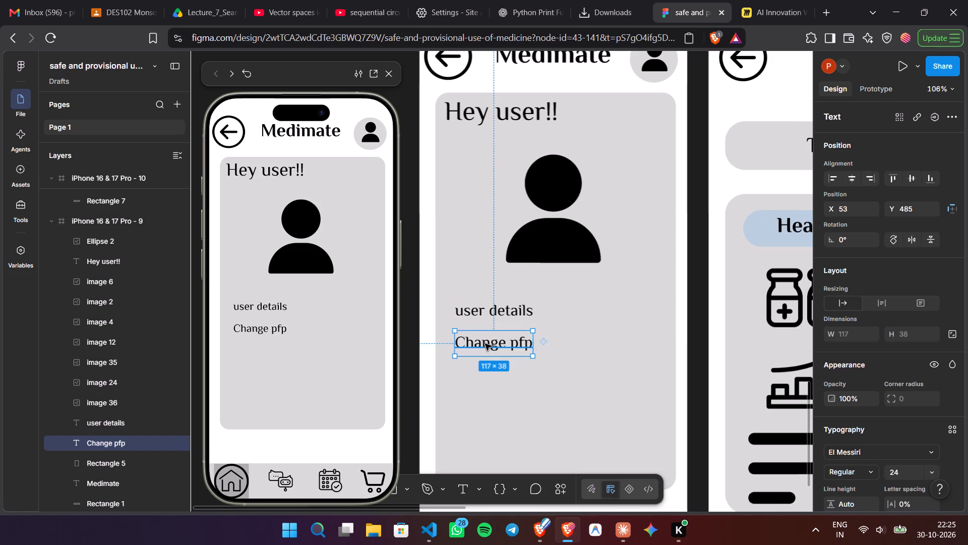
Place a new text box in the grey panel below "Change pfp", at about X 108, Y 570.
left_click(492, 388)
left_click(492, 388)
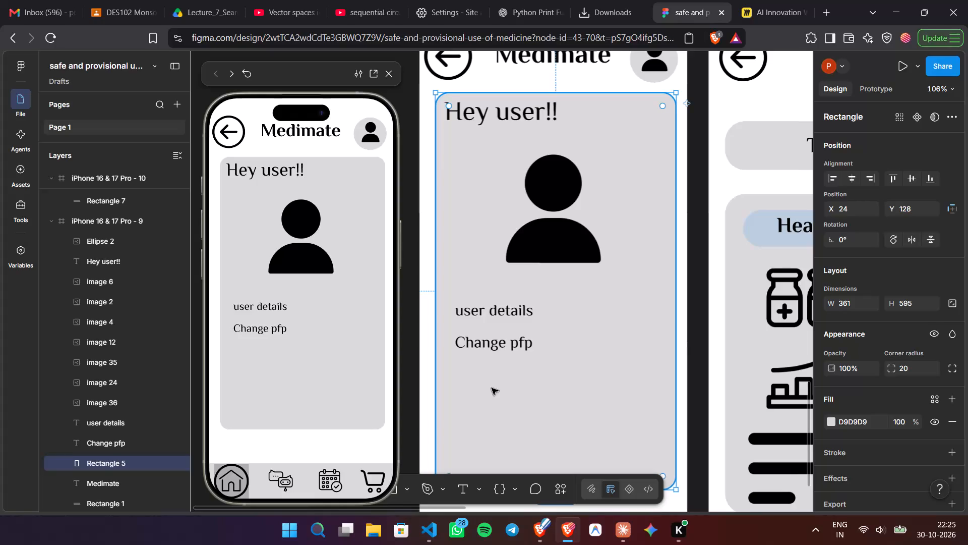
key("t")
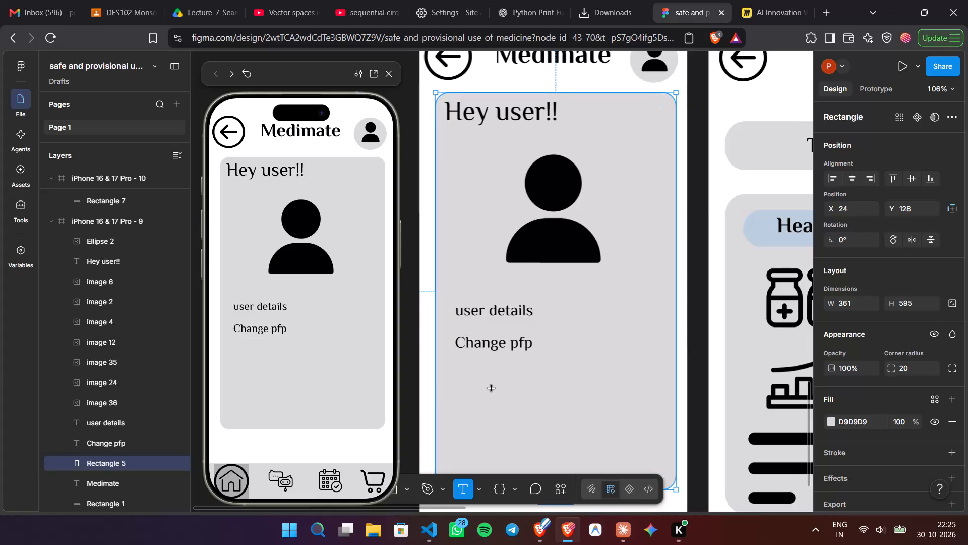
key("shift+l")
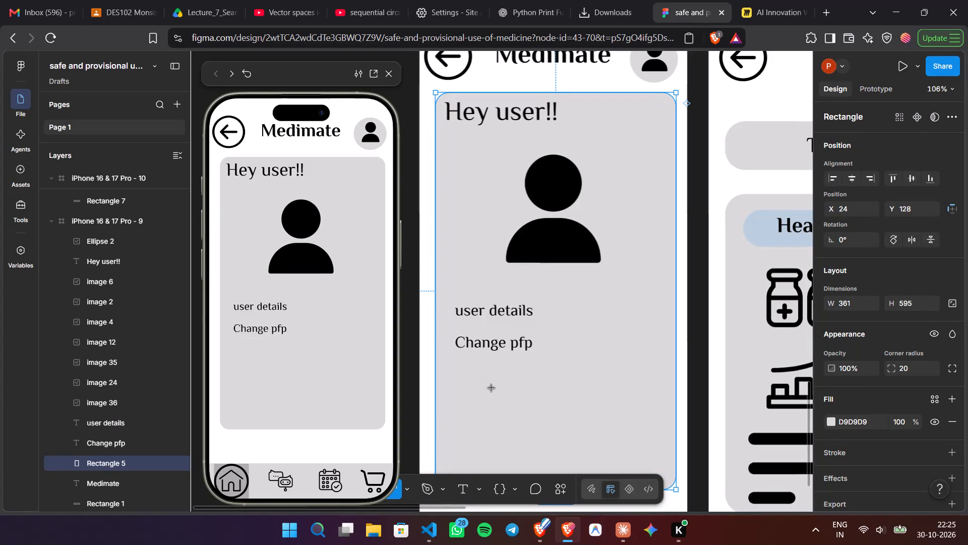
key("t")
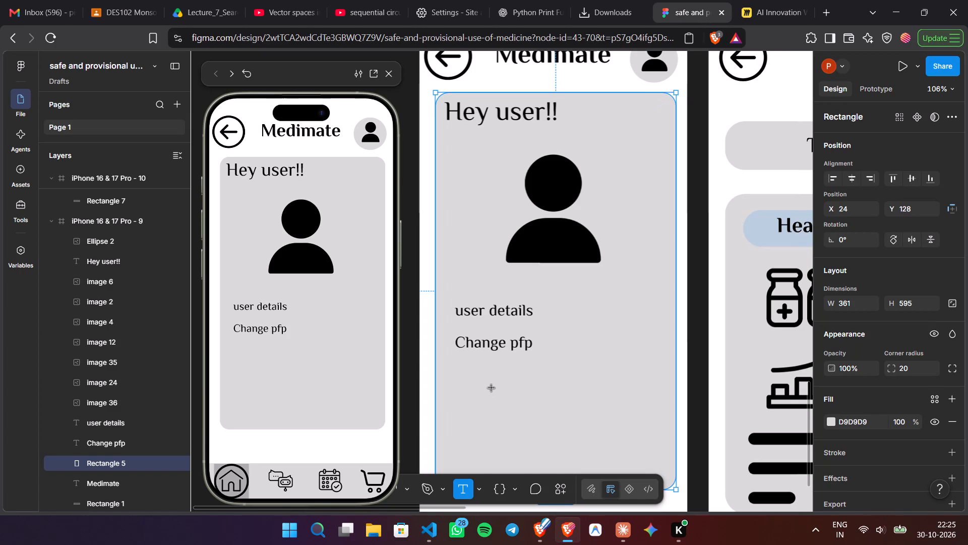
left_click(492, 388)
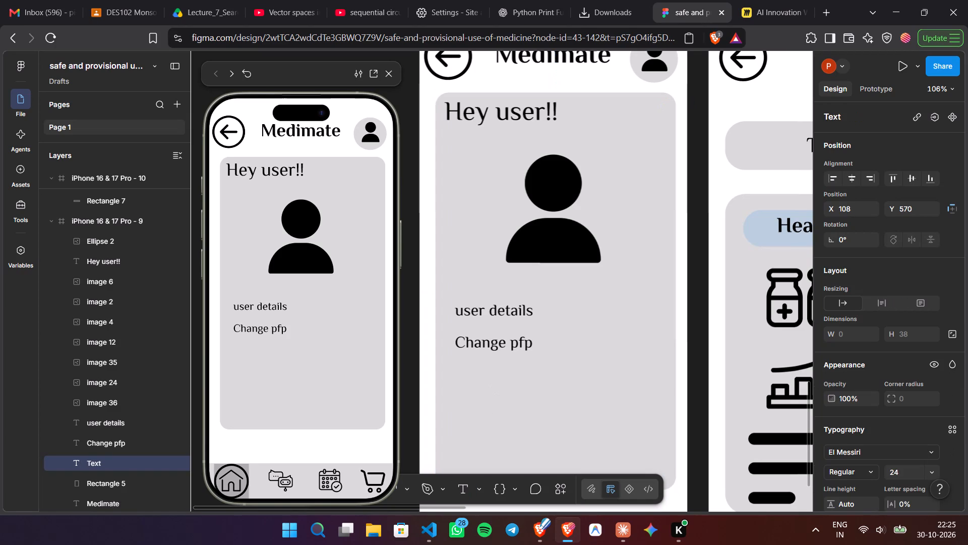
Enter "Linked your device" in the new text box and cut it back to "Linked".
type("Linked your device")
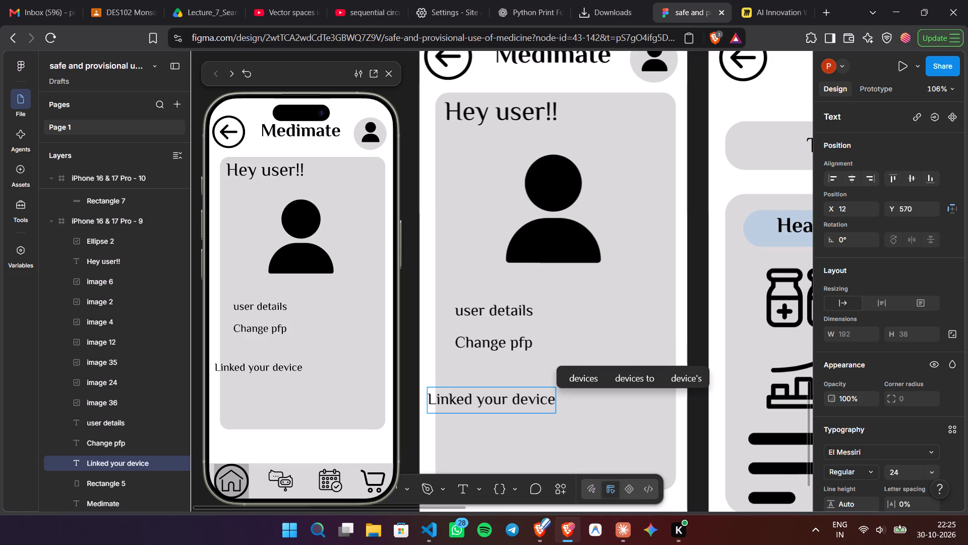
key("BackSpace")
key("BackSpace")
key("BackSpace")
key("BackSpace")
key("BackSpace")
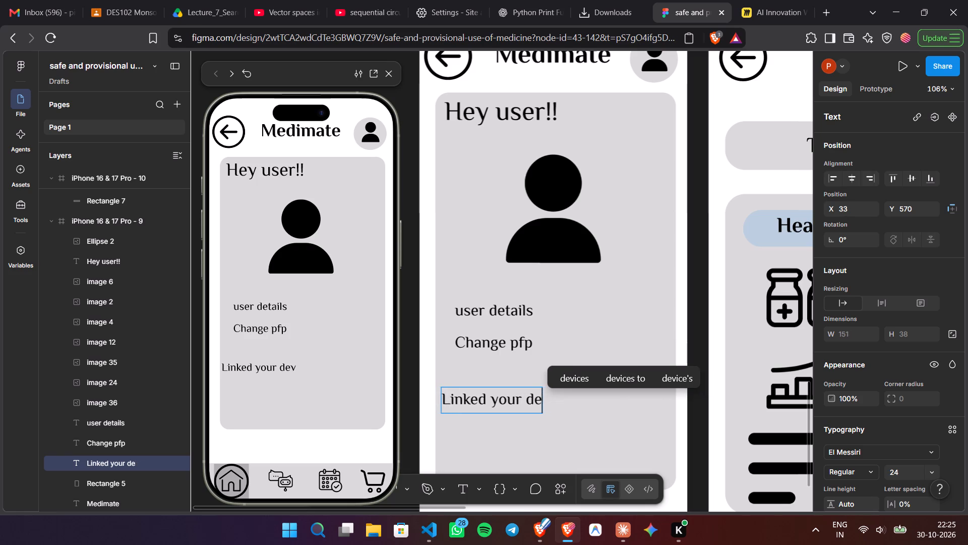
key("BackSpace")
key("BackSpace")
key("BackSpace")
key("BackSpace")
key("BackSpace")
key("BackSpace")
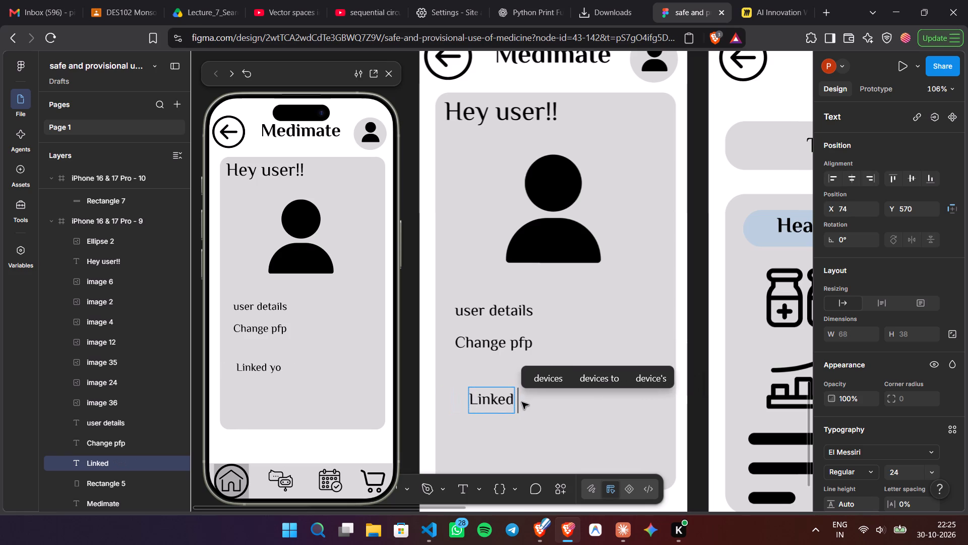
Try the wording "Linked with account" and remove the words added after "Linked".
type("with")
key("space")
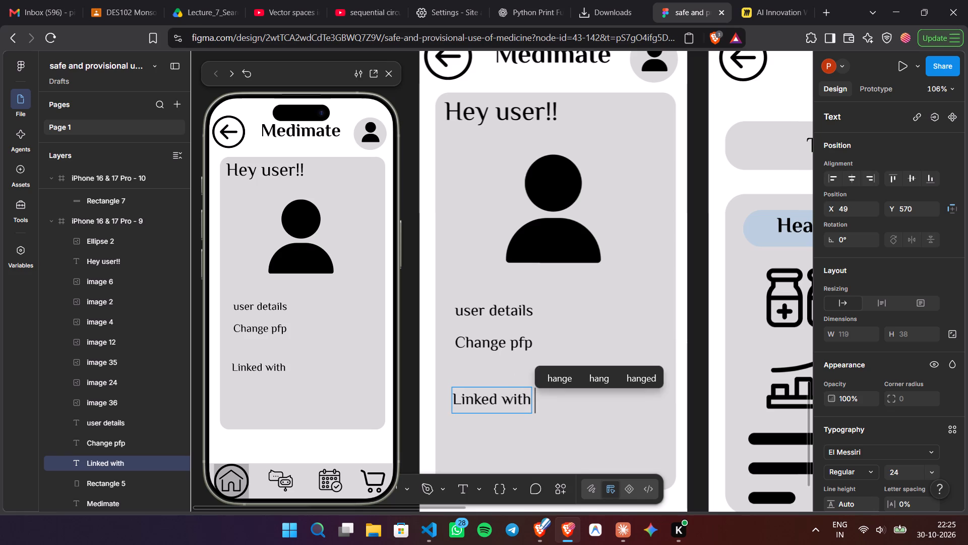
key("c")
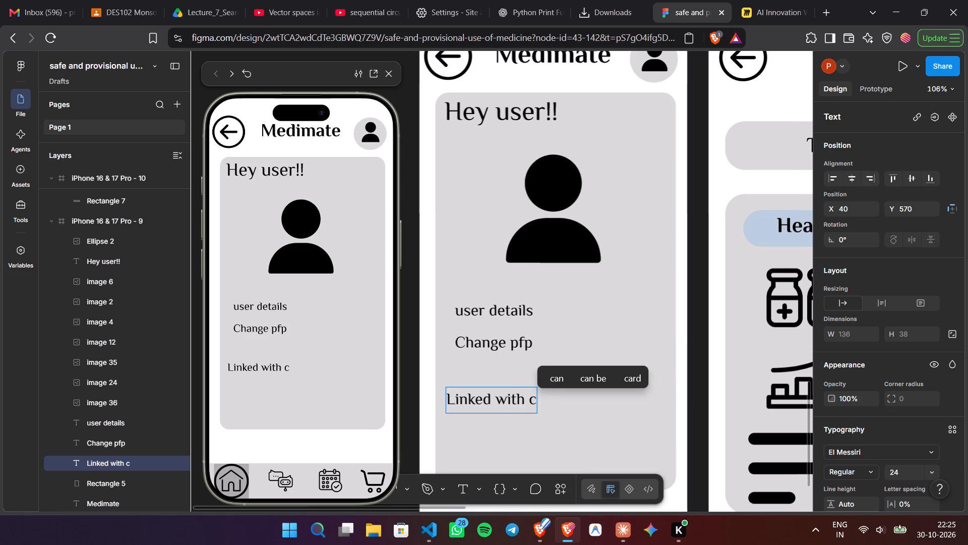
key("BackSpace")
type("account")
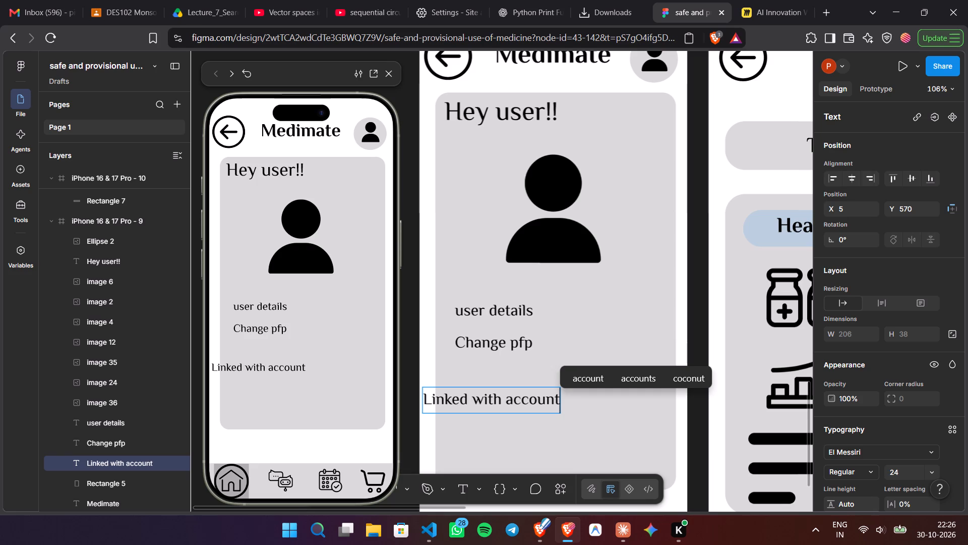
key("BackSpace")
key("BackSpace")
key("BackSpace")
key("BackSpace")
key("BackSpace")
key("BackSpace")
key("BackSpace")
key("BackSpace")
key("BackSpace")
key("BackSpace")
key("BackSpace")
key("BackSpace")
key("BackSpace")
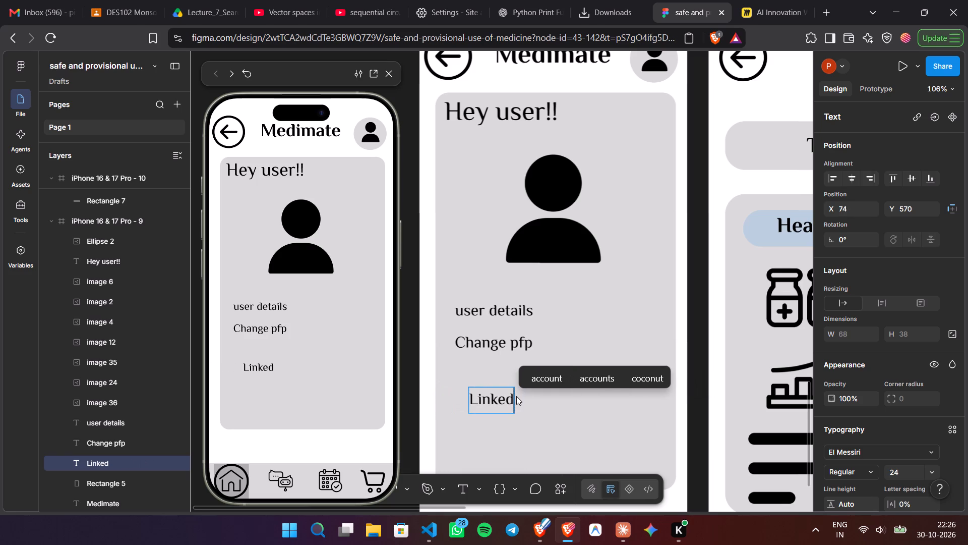
Complete the text below "Change pfp" as "Linked your account".
key("space")
type("your acc")
type("ount")
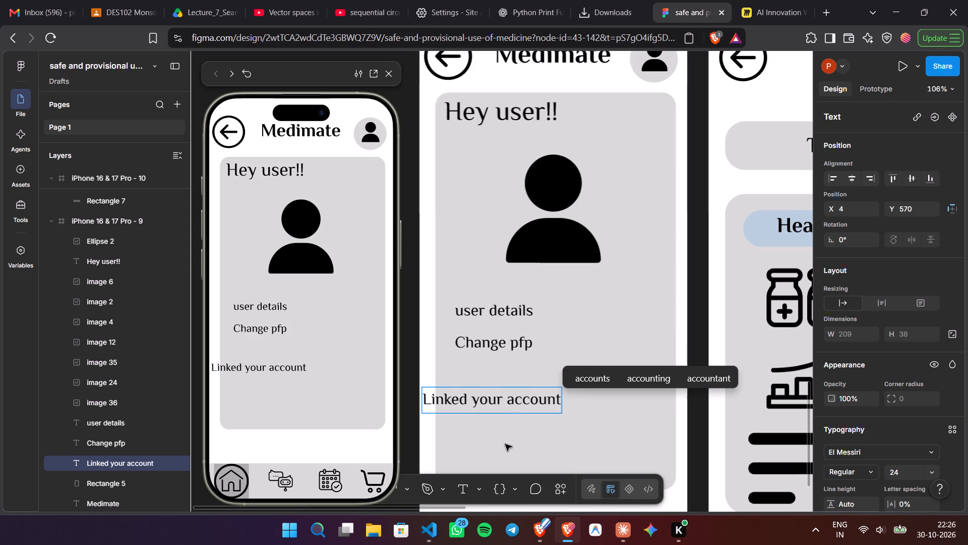
left_click(505, 444)
Move the "Linked your account" text to about X 53, Y 533, left-aligned under "Change pfp".
left_click_drag(494, 406, 516, 390)
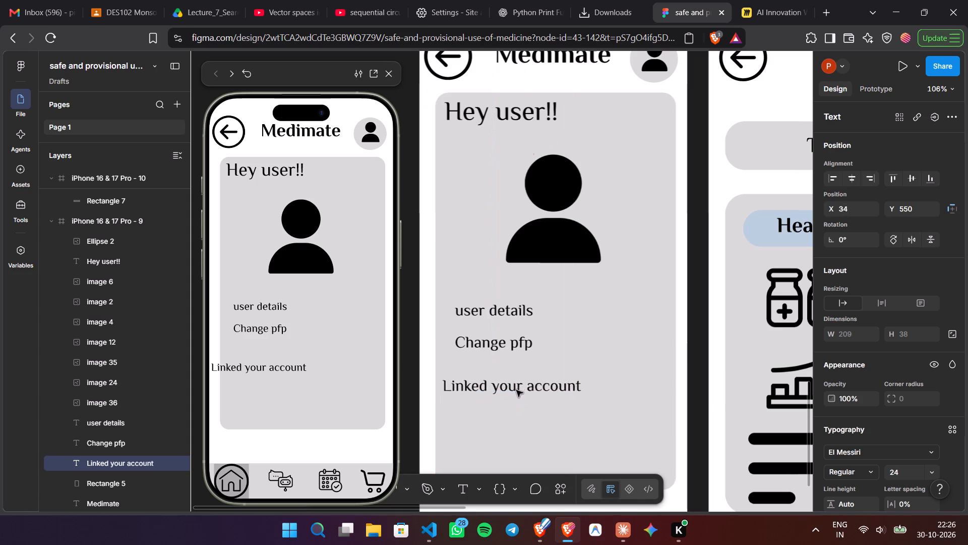
left_click_drag(516, 390, 525, 383)
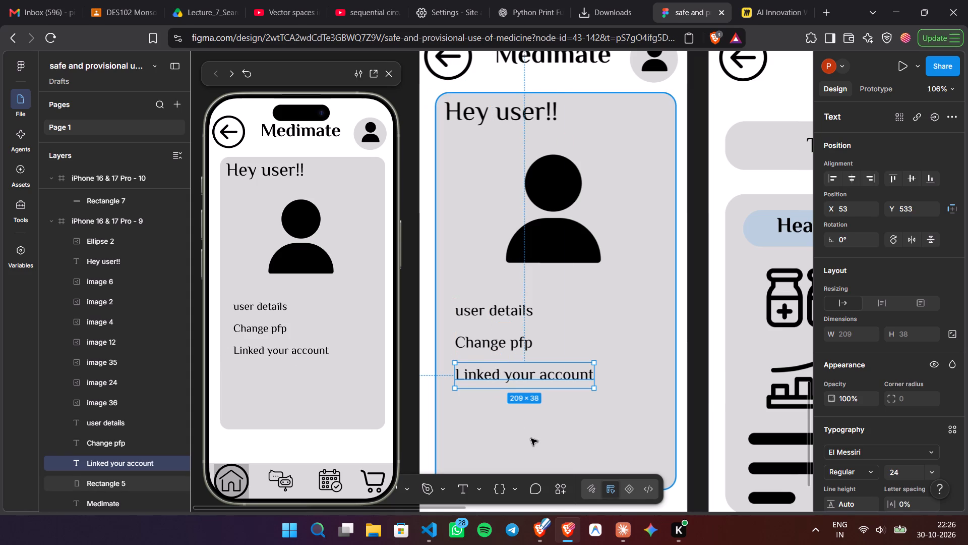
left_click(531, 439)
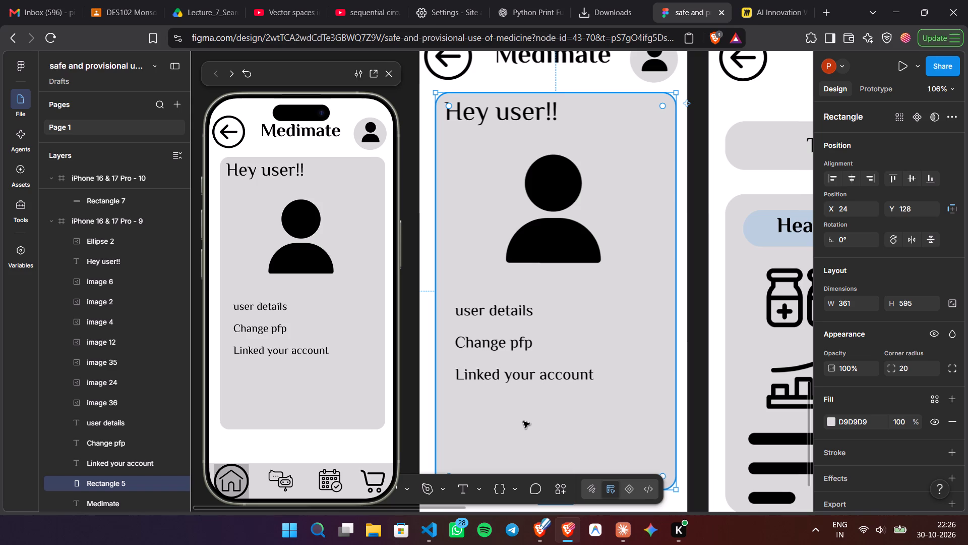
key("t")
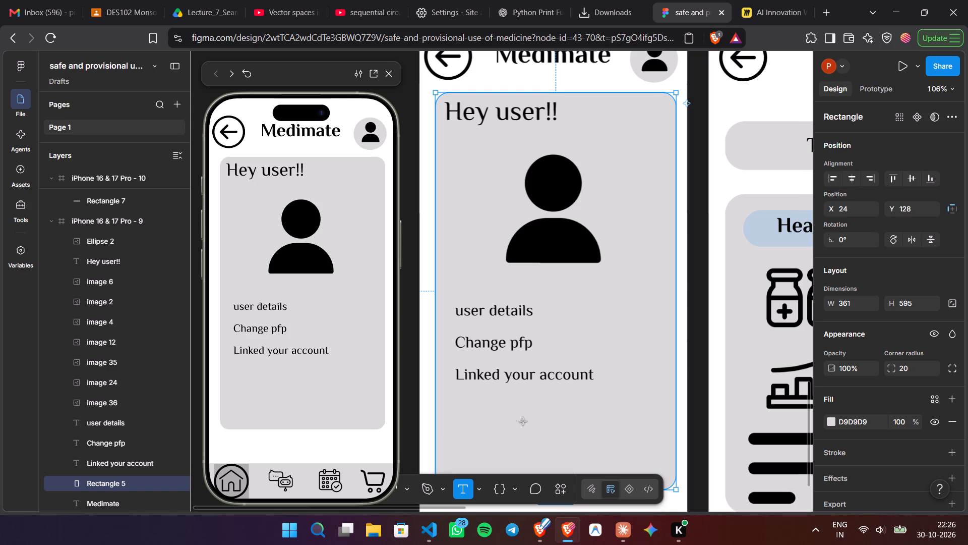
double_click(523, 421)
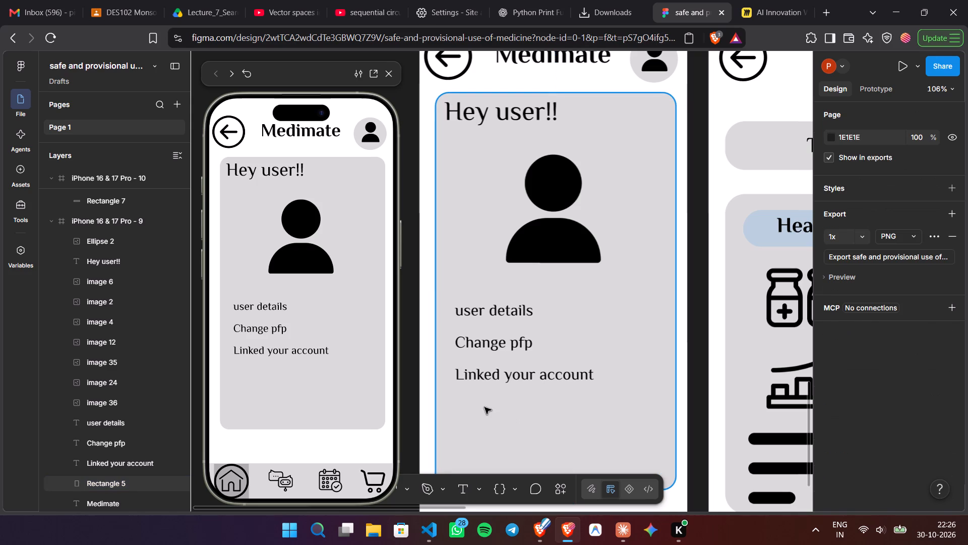
Add a "Logout" text below "Linked your account" on the profile card.
key("t")
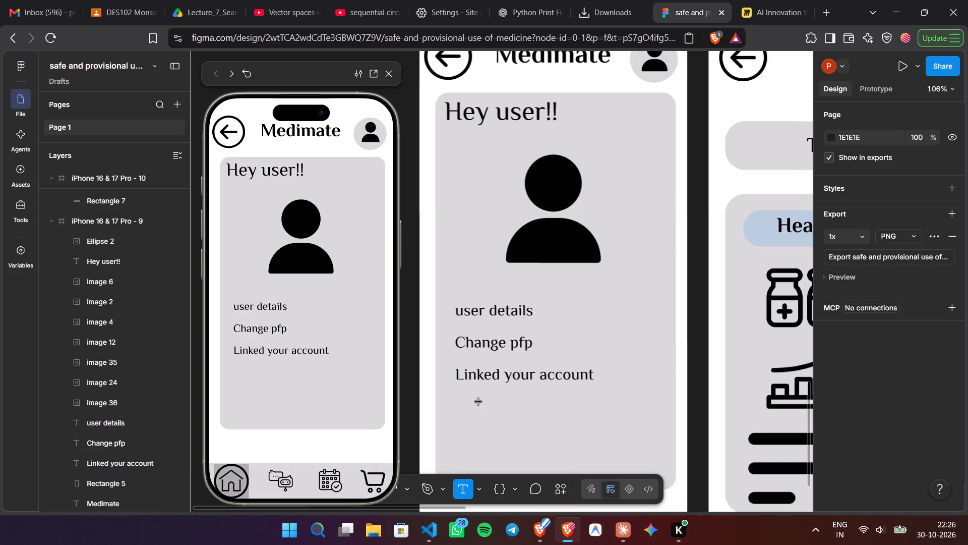
left_click(478, 402)
type("lo")
key("BackSpace")
key("BackSpace")
type("Logou")
key("BackSpace")
key("BackSpace")
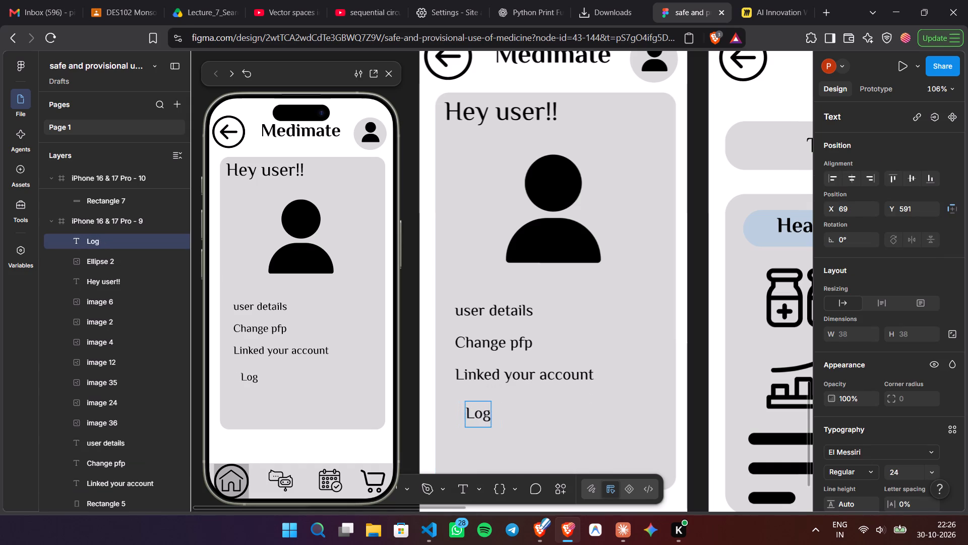
type("out")
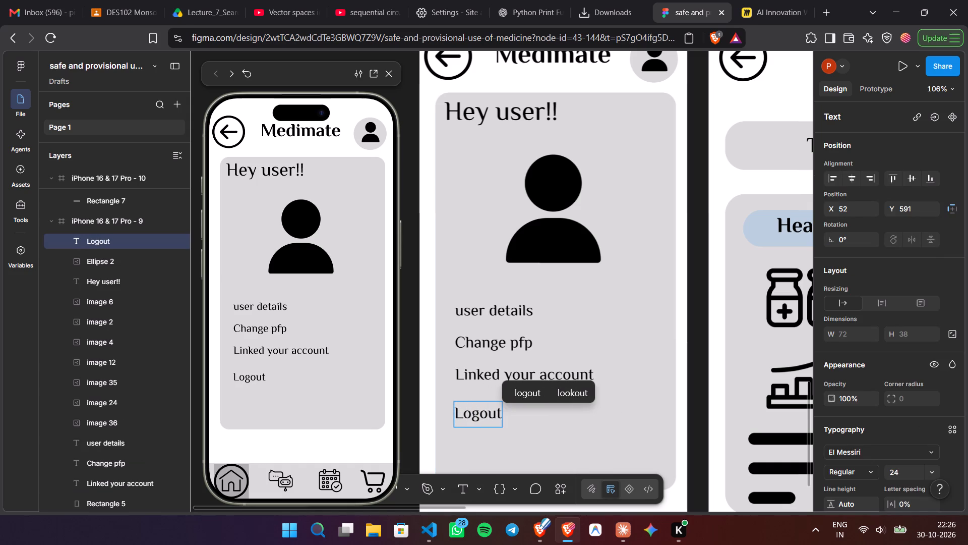
left_click(524, 430)
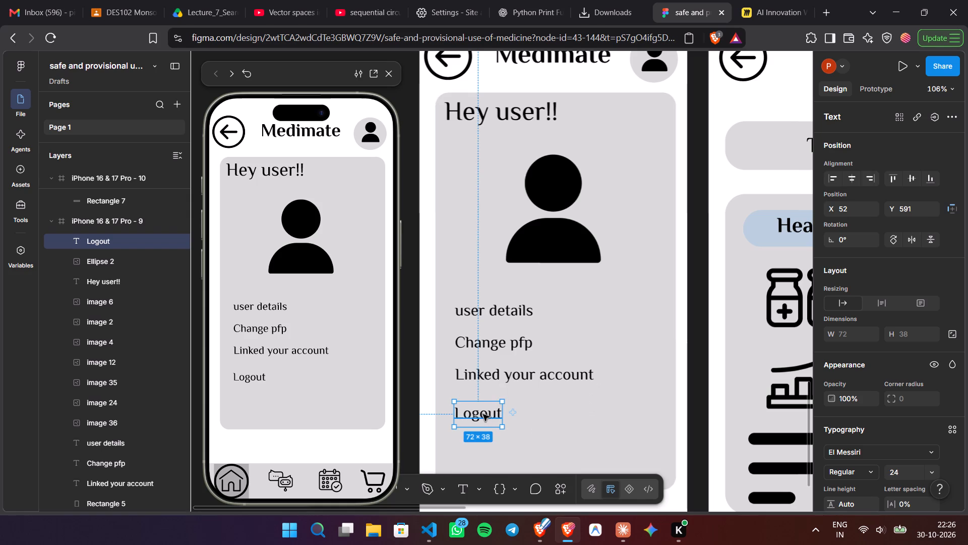
Move the "Logout" text to about X 53, Y 581, left-aligned and evenly spaced under "Linked your account".
left_click_drag(483, 414, 483, 406)
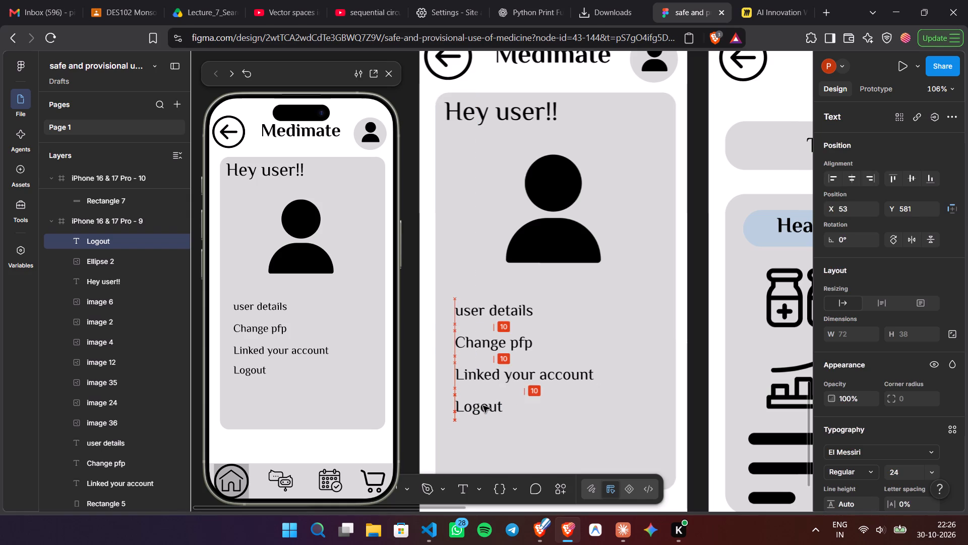
left_click_drag(483, 406, 483, 406)
left_click(544, 444)
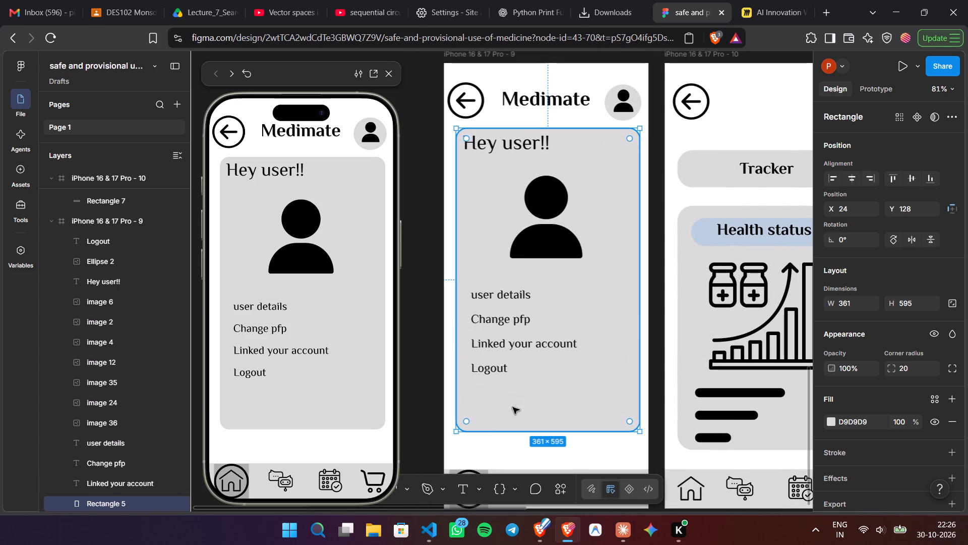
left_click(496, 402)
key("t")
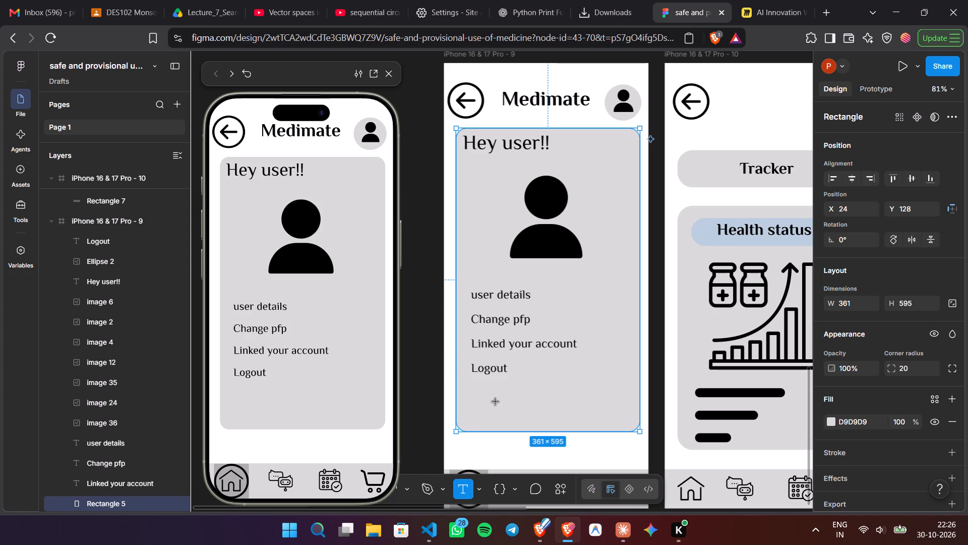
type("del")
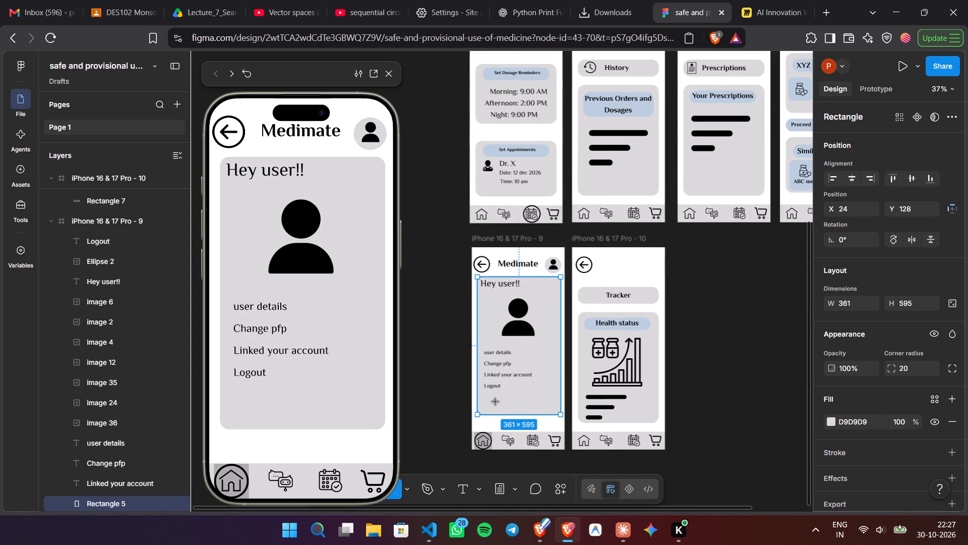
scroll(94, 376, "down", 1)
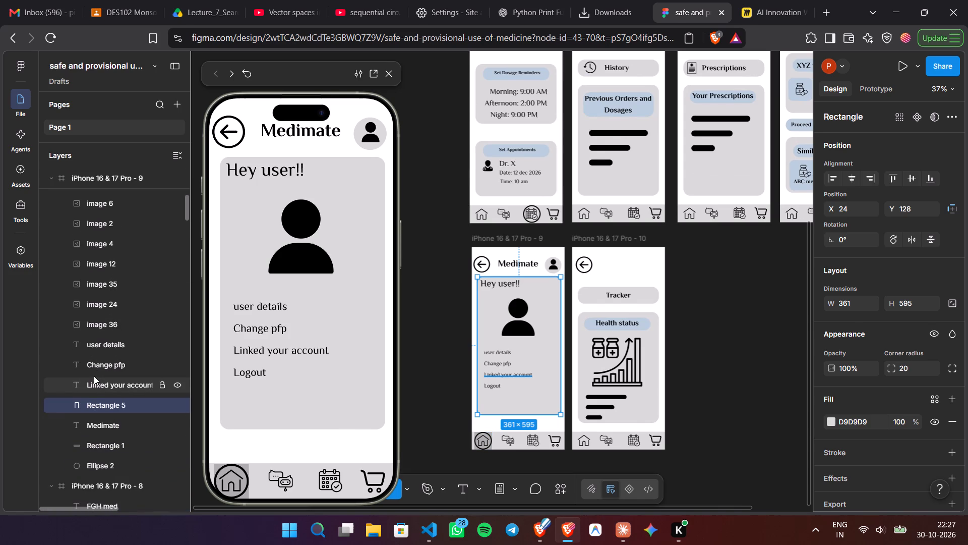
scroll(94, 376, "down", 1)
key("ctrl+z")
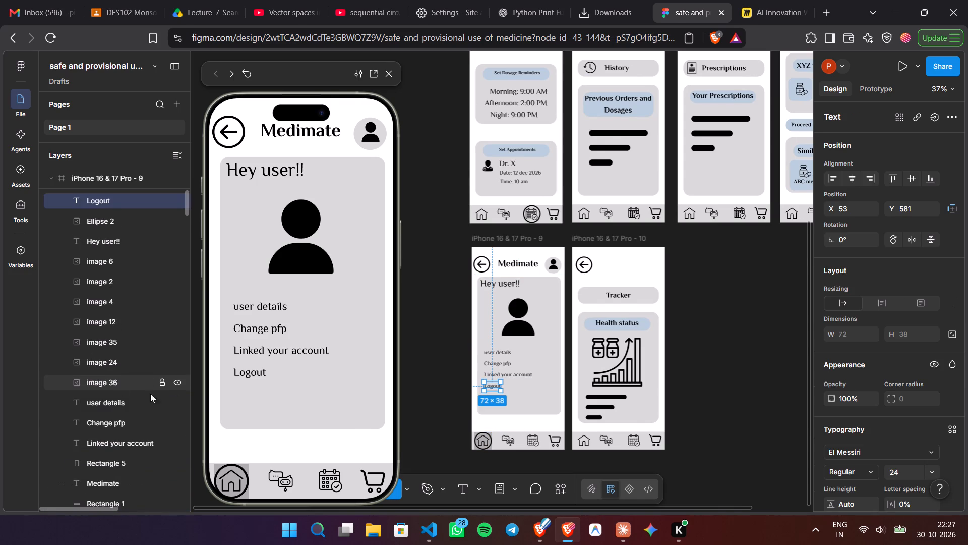
Add a text reading "Delete data" below "Logout" near the bottom of the profile card, at about Y 670.
left_click(528, 408)
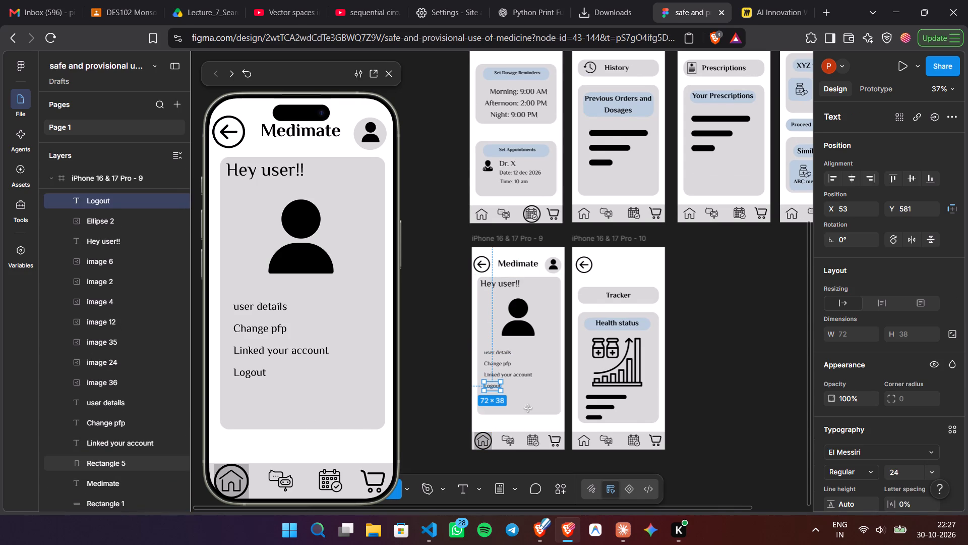
key("t")
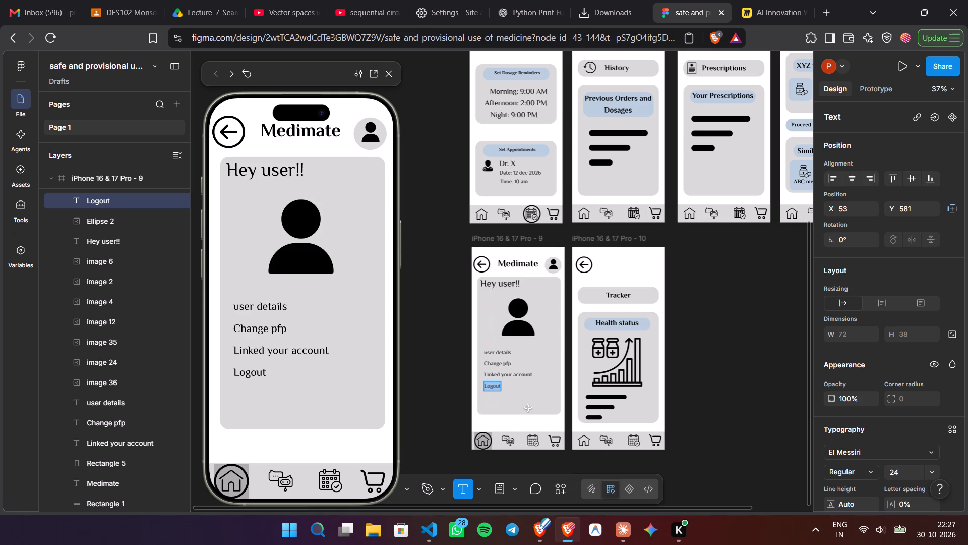
left_click(494, 402)
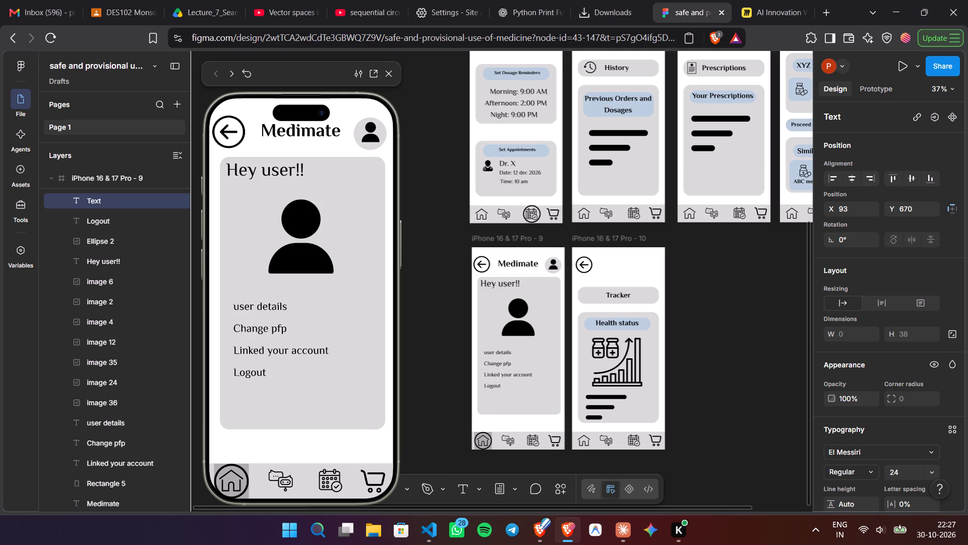
type("delet")
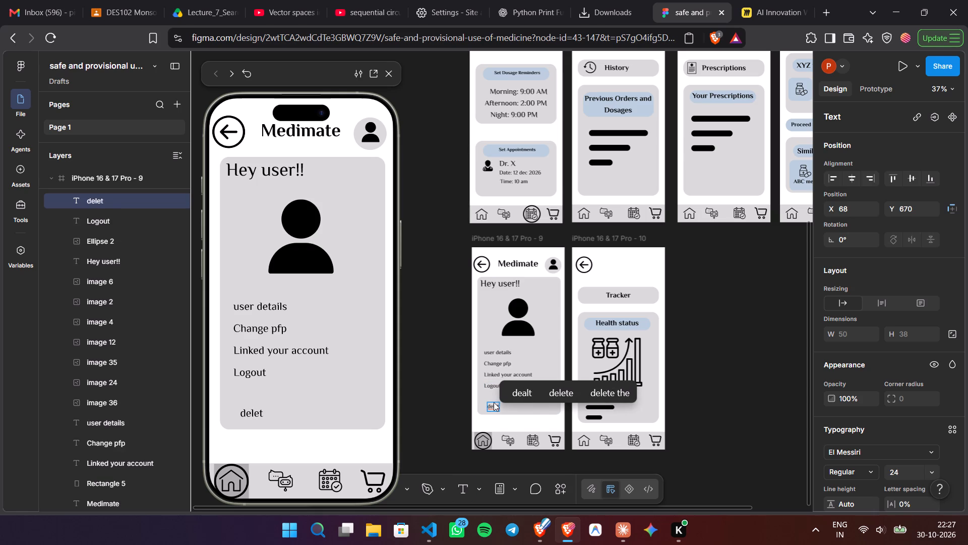
key("BackSpace")
key("BackSpace")
key("BackSpace")
key("BackSpace")
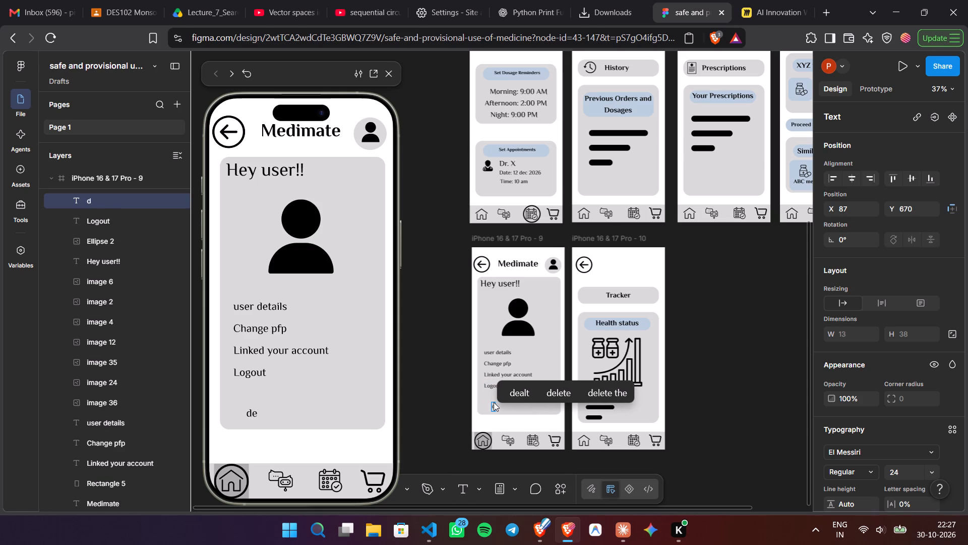
key("BackSpace")
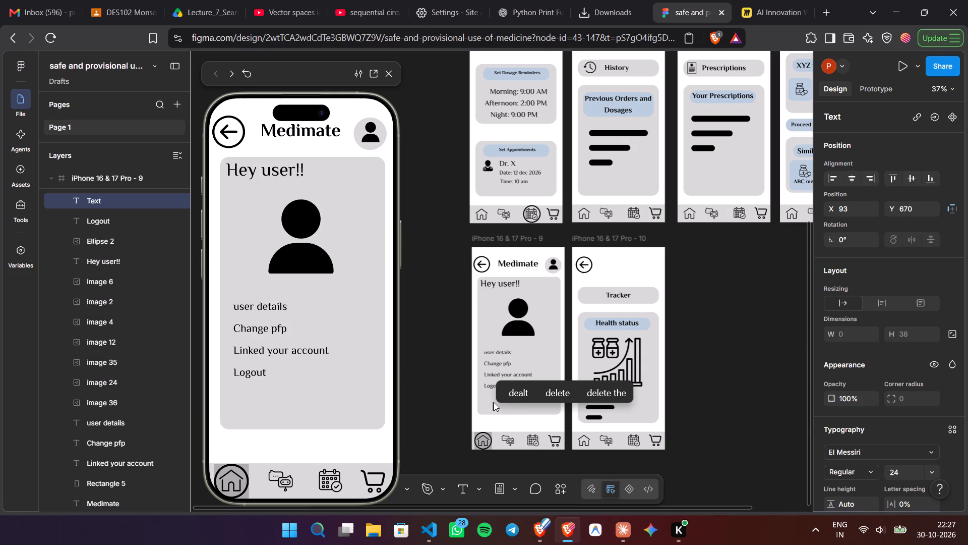
key("shift+d")
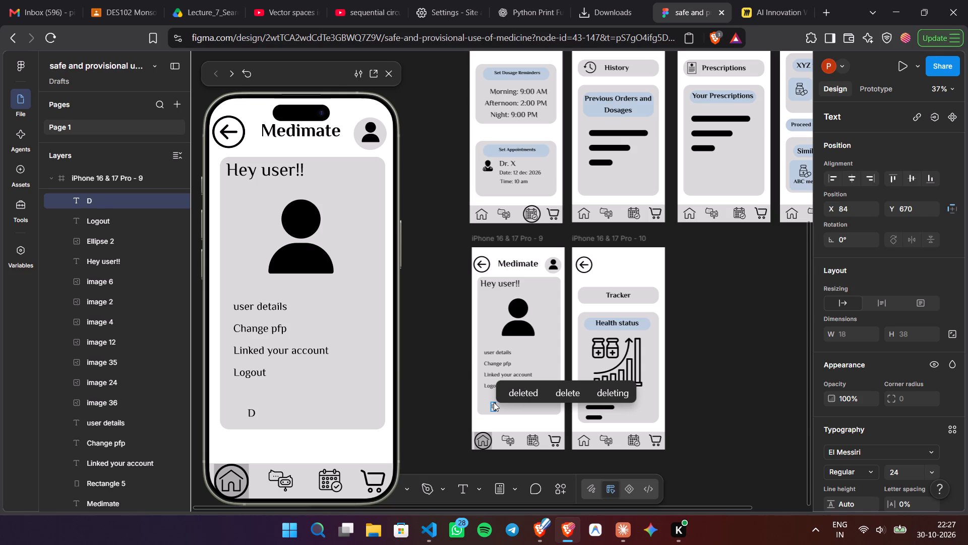
type("elete")
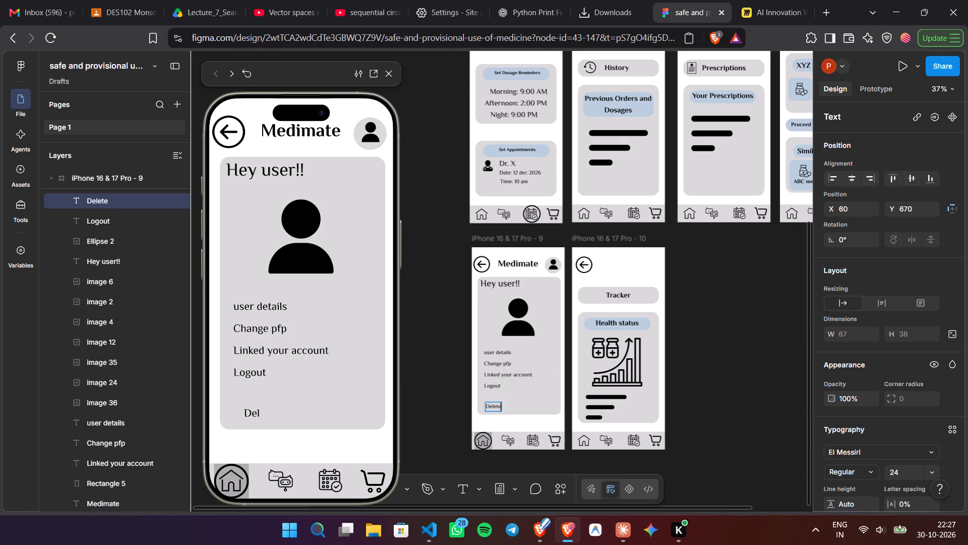
key("space")
type("data")
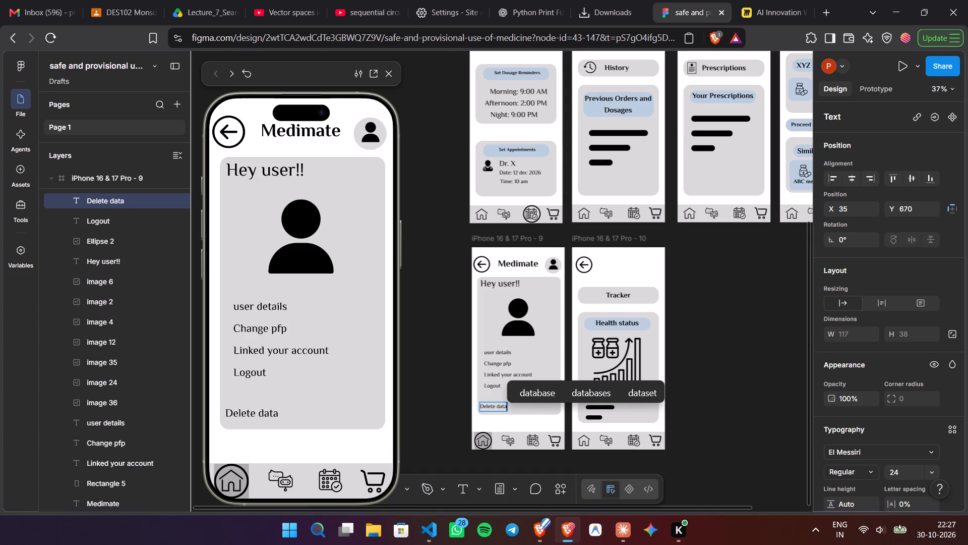
Replace the "Delete data" wording with "User data".
key("BackSpace")
key("BackSpace")
key("BackSpace")
key("BackSpace")
key("BackSpace")
key("BackSpace")
key("BackSpace")
key("BackSpace")
key("BackSpace")
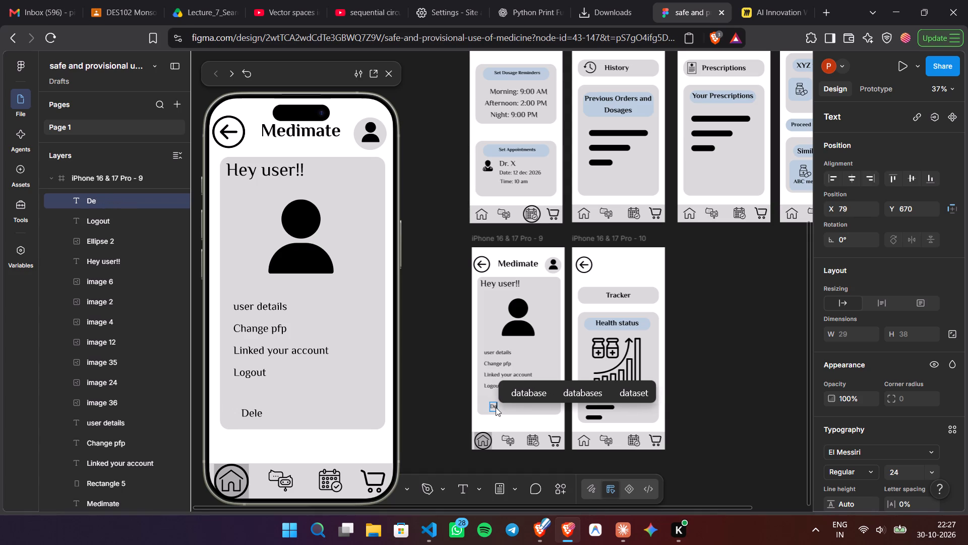
key("BackSpace")
key("BackSpace")
type("uer")
key("BackSpace")
key("BackSpace")
key("BackSpace")
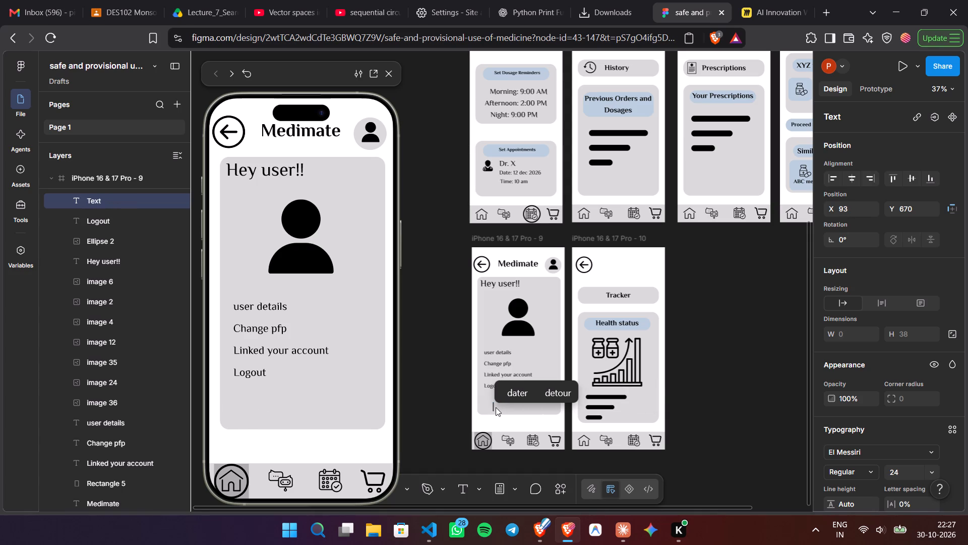
key("BackSpace")
key("shift+y")
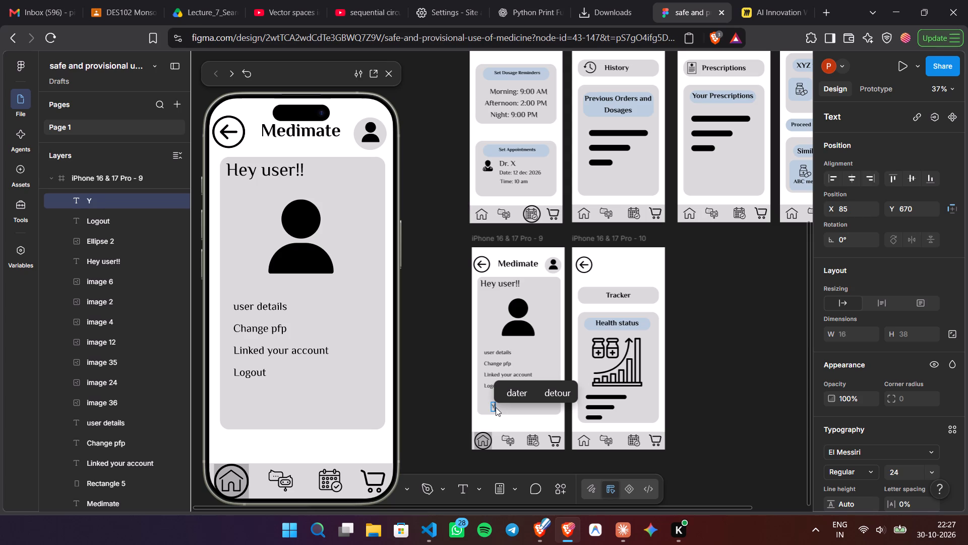
key("shift+BackSpace")
key("shift+u")
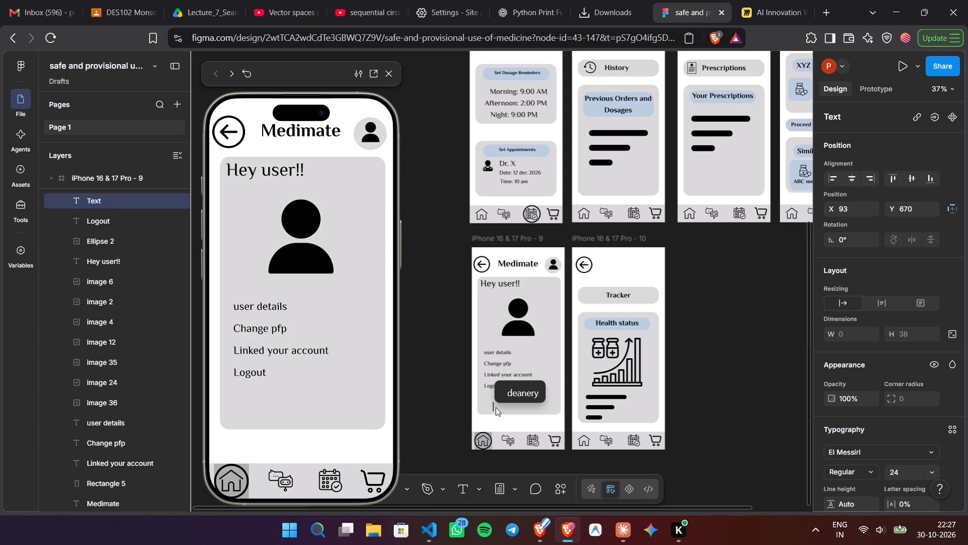
type("ser")
key("space")
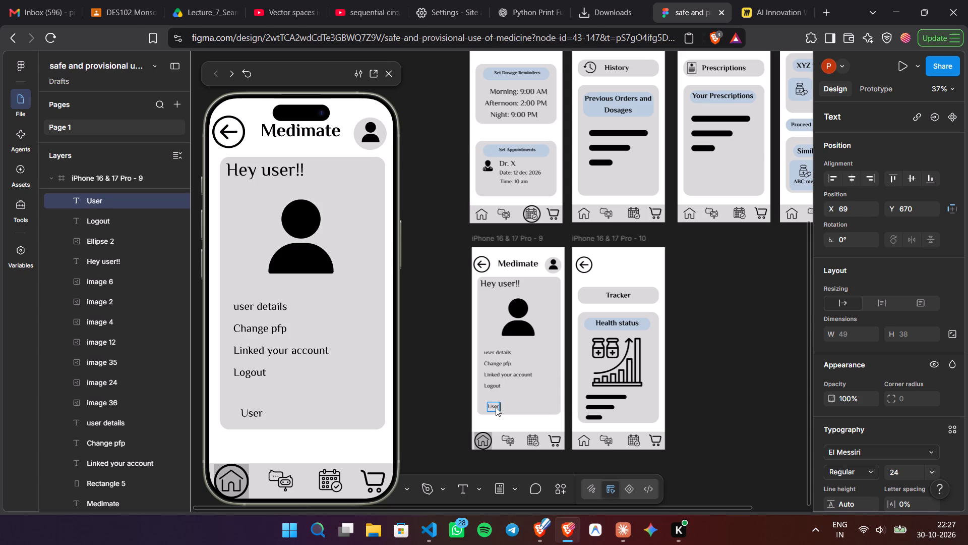
type("data")
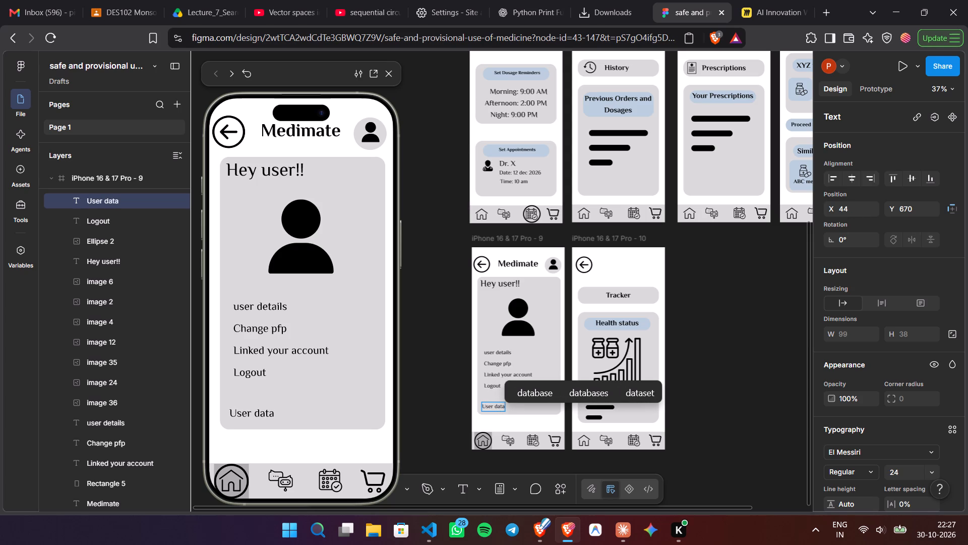
left_click(496, 424)
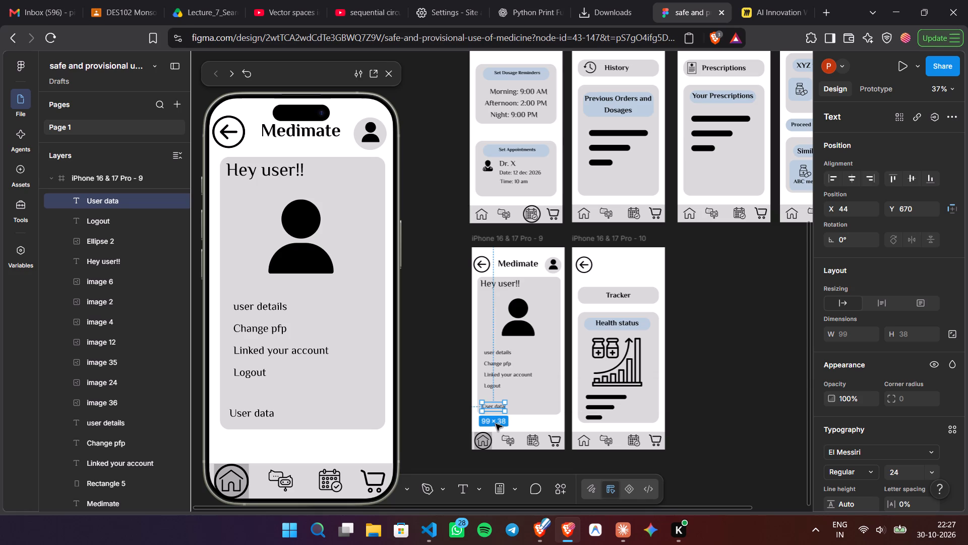
Move the "User data" text up to about X 49, Y 625, just under "Logout".
left_click_drag(492, 407, 493, 398)
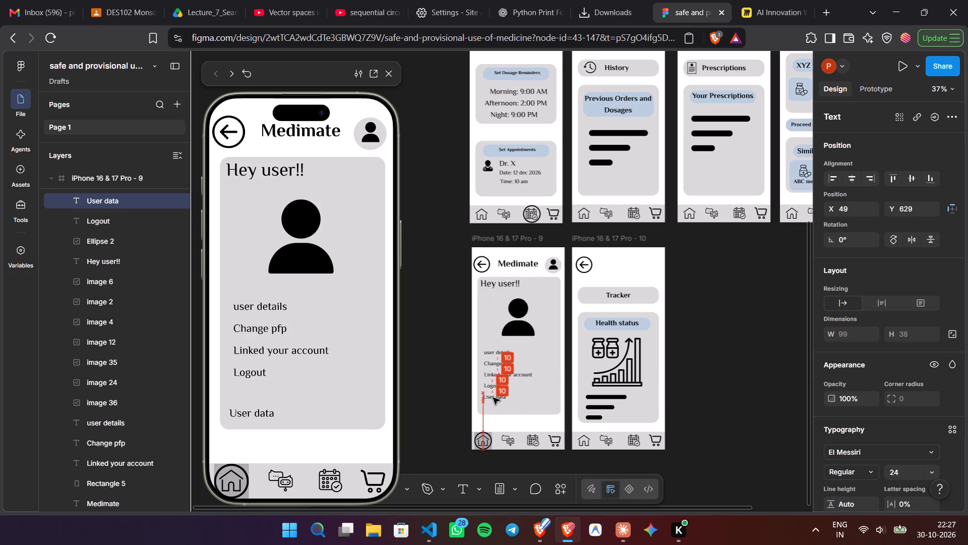
left_click_drag(493, 398, 492, 396)
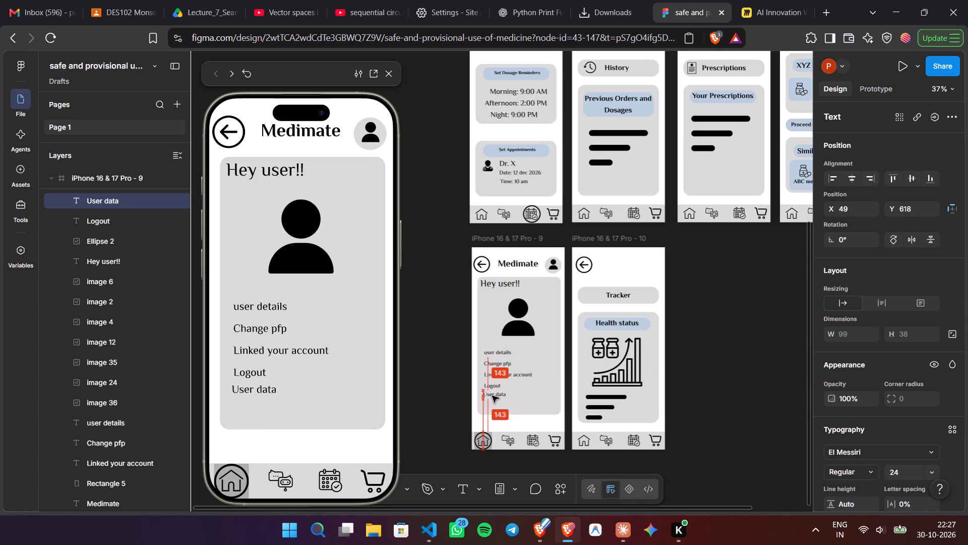
left_click_drag(492, 396, 493, 396)
left_click_drag(493, 396, 493, 397)
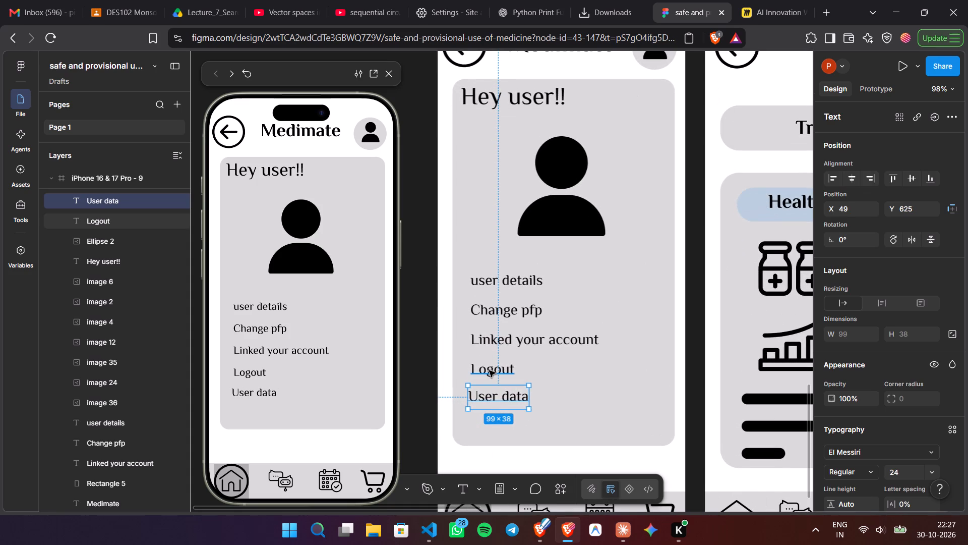
Move the "Logout" text below "User data", to about X 53, Y 666.
left_click_drag(489, 370, 491, 424)
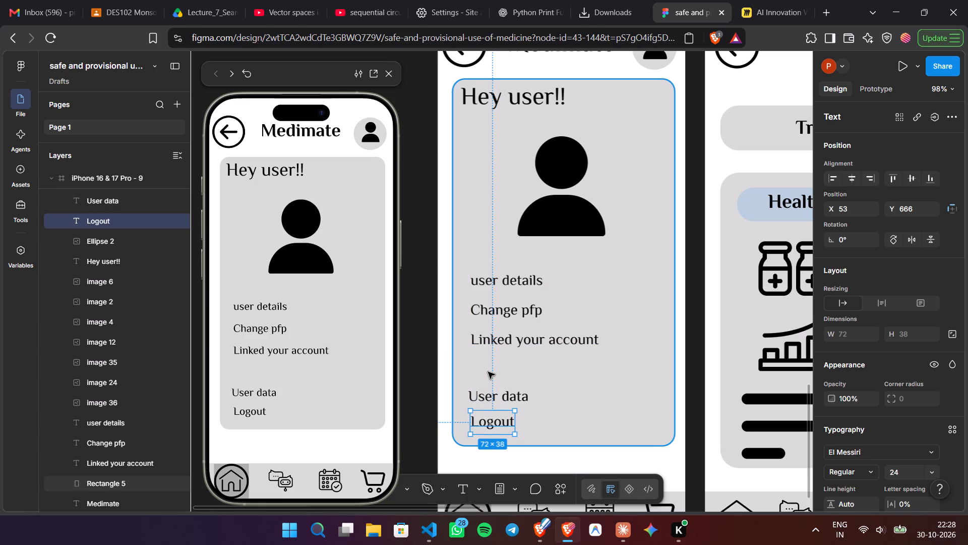
Add a text reading "Appearence" between "Linked your account" and "User data" on the profile card, at about Y 597.
key("t")
left_click(479, 368)
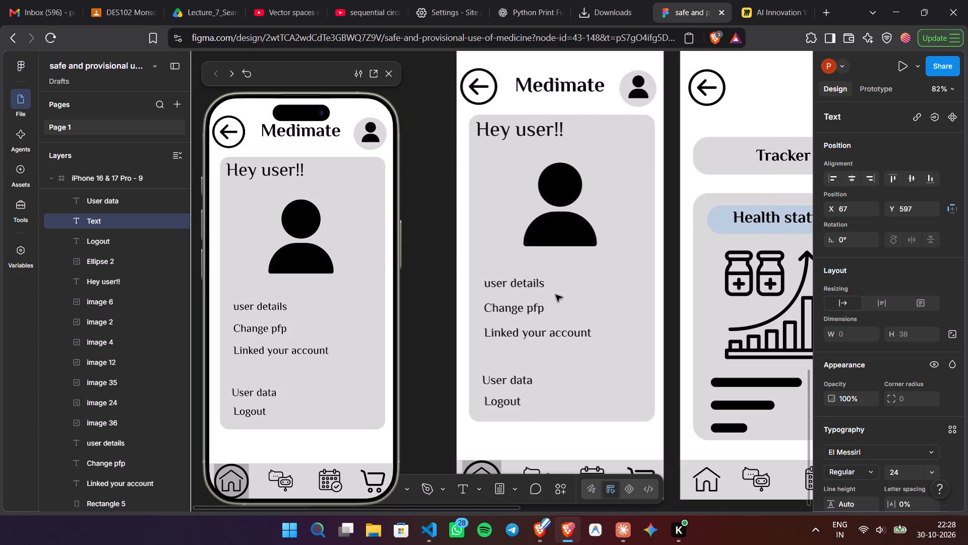
type("ap")
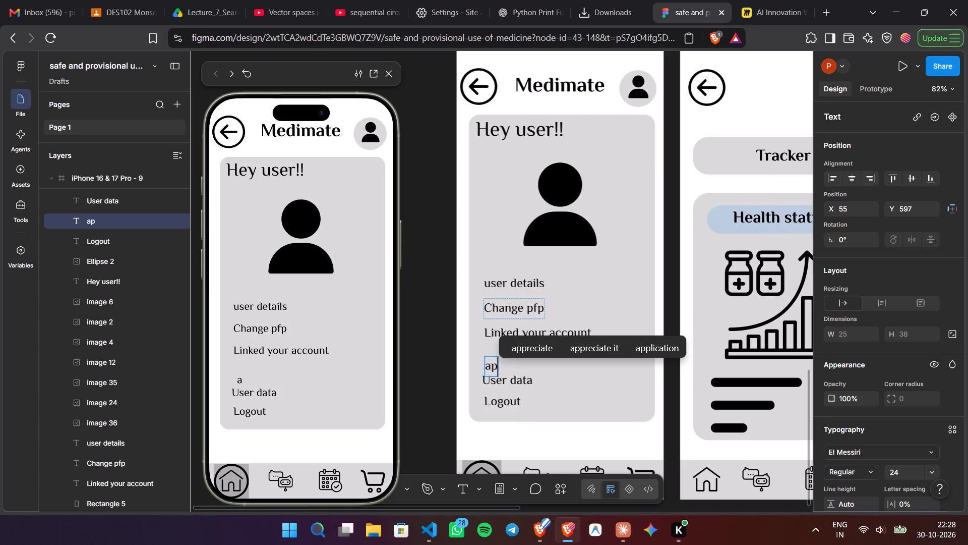
key("BackSpace")
key("BackSpace")
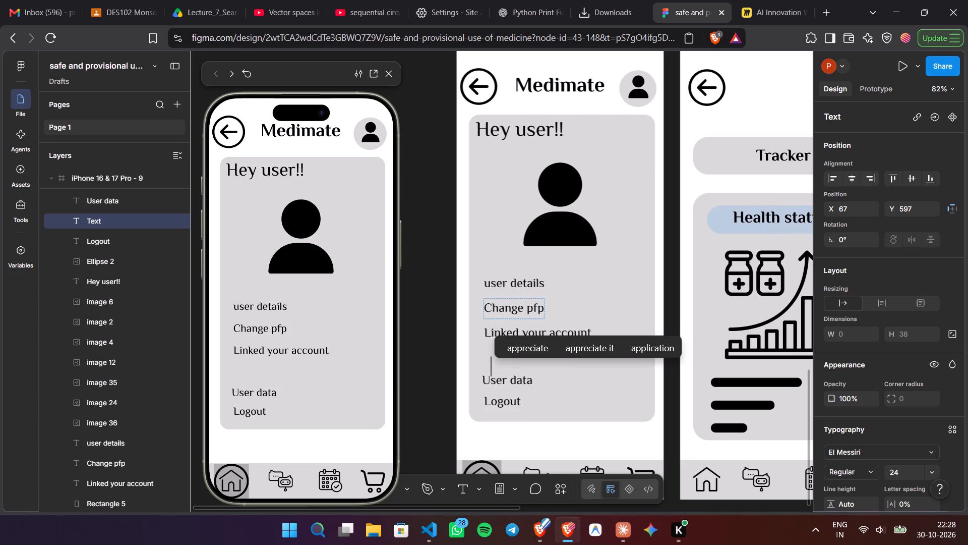
key("shift+a")
type("ppearence")
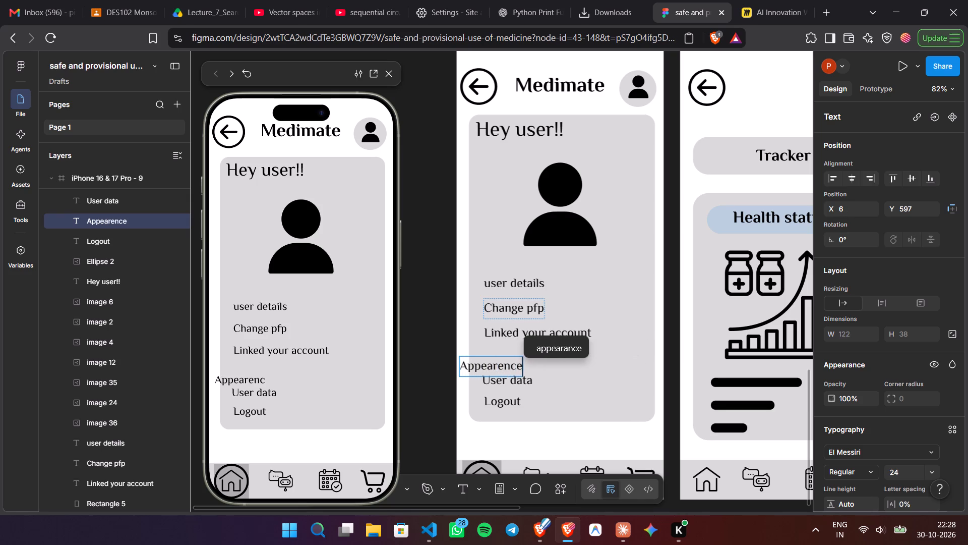
left_click(565, 383)
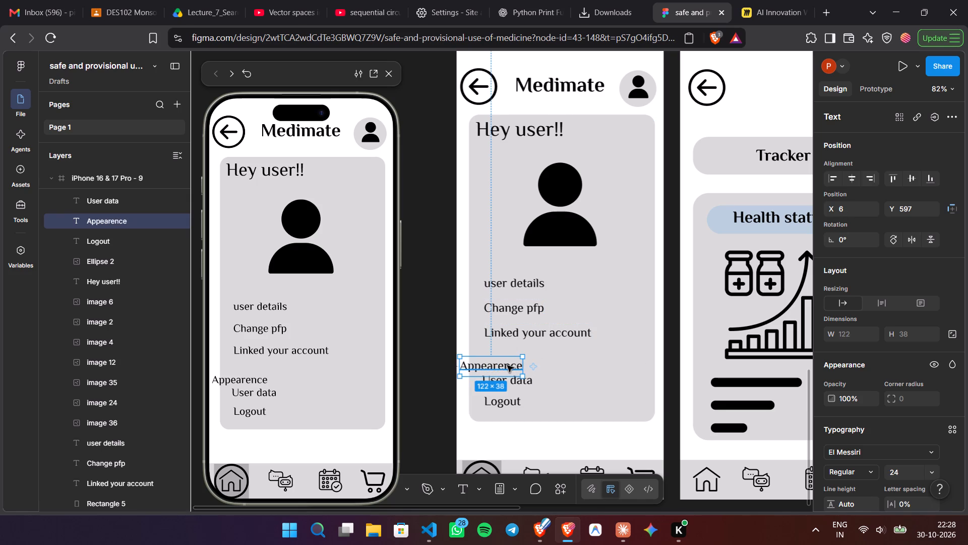
Move the "Appearence" text to about X 43, Y 577, in the gap between "Linked your account" and "User data".
left_click_drag(506, 365, 529, 357)
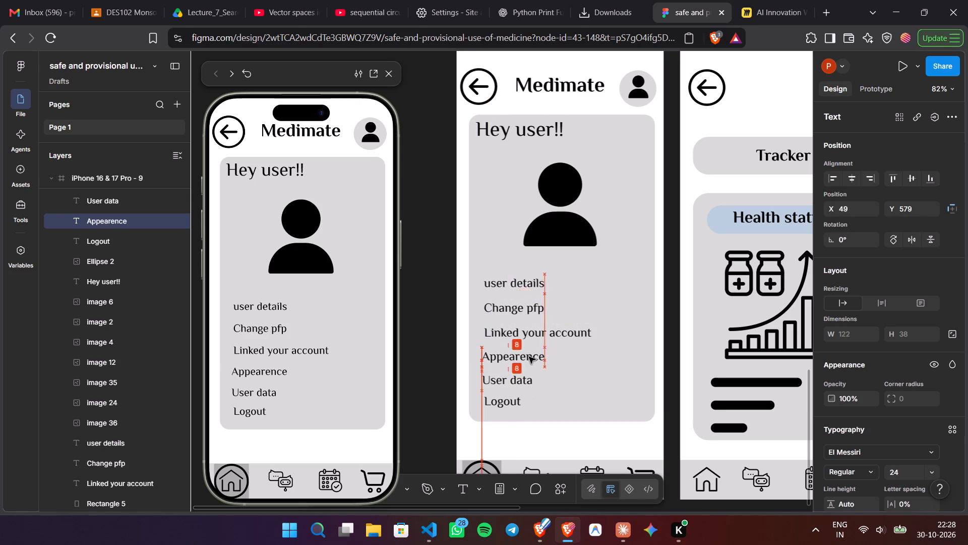
left_click_drag(529, 357, 525, 355)
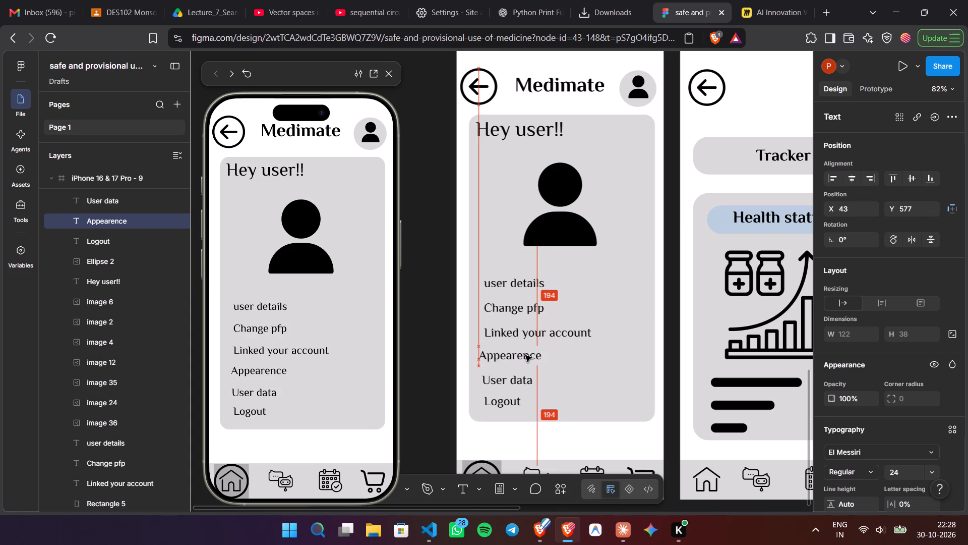
left_click_drag(525, 355, 525, 355)
left_click(591, 383)
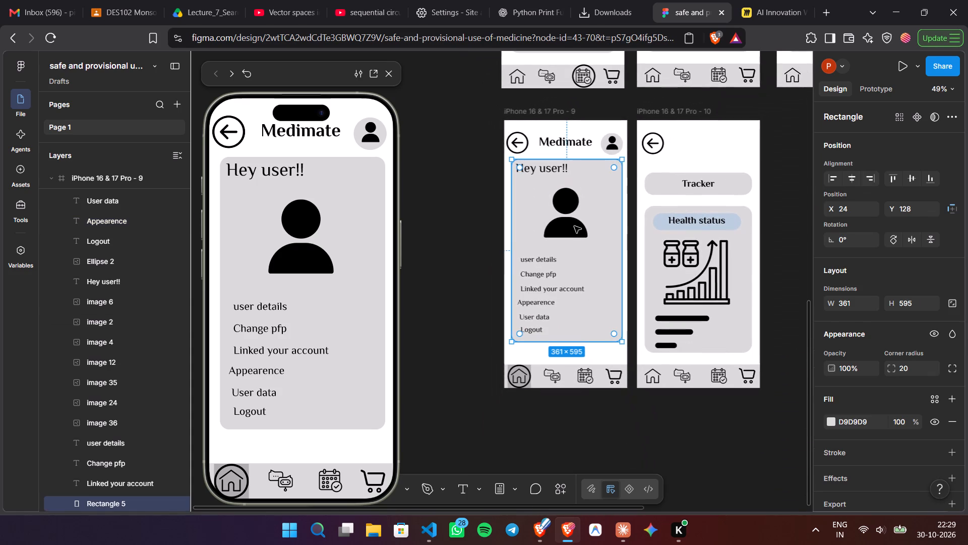
left_click(473, 242)
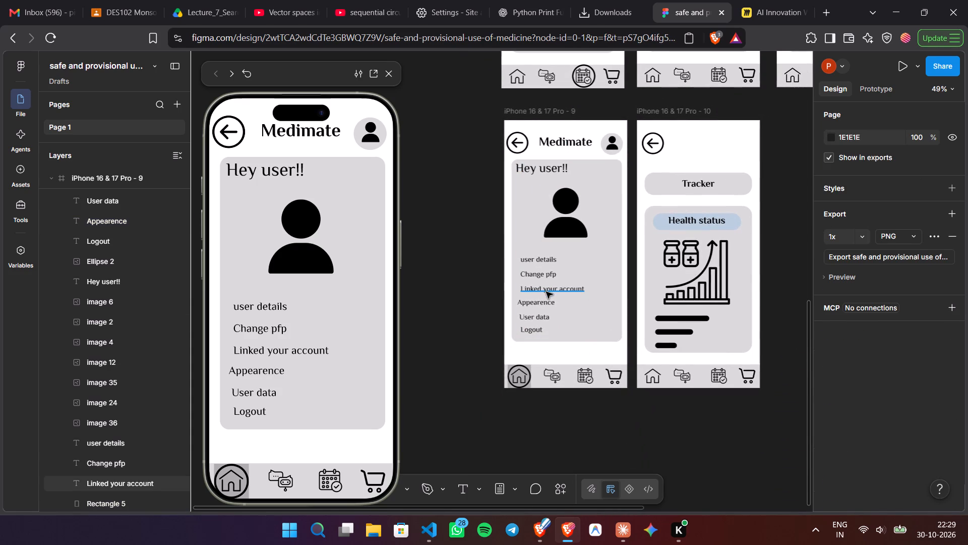
Align "Linked your account", "Appearence", "Change pfp" and "user details" to a common left edge at about X 50.
left_click_drag(546, 292, 541, 292)
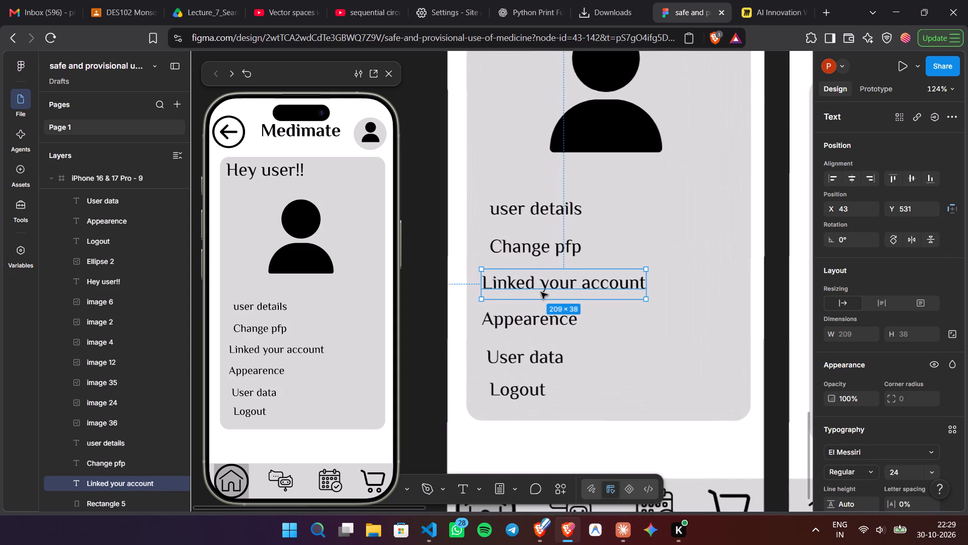
left_click_drag(515, 318, 522, 318)
left_click_drag(517, 281, 528, 282)
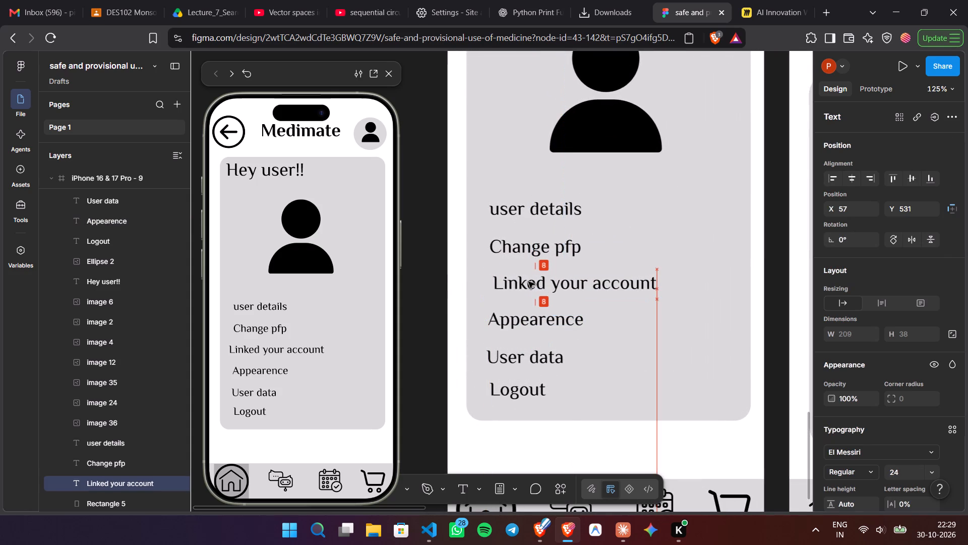
left_click_drag(528, 282, 522, 283)
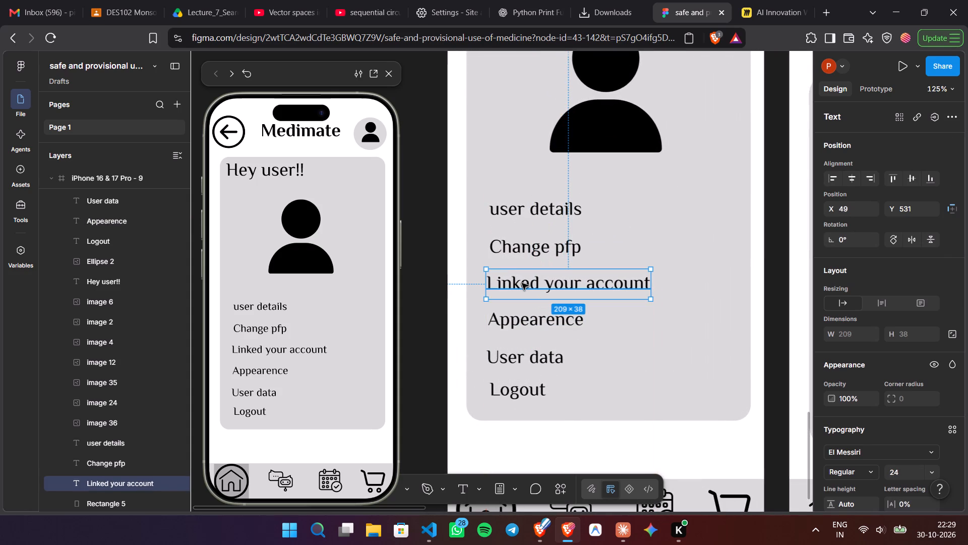
left_click_drag(523, 251, 517, 252)
left_click(522, 215)
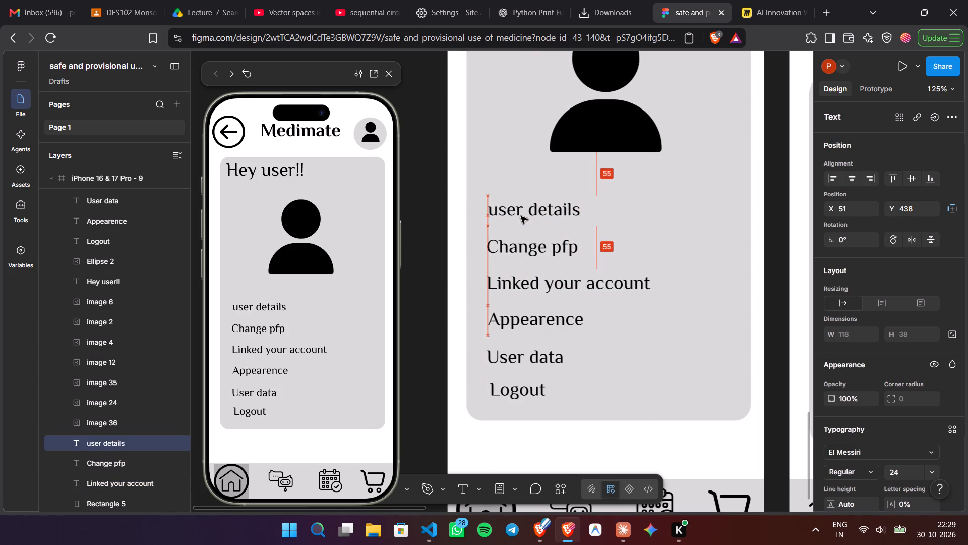
Capitalise the first letter of the "user details" text so it reads "User details".
double_click(499, 208)
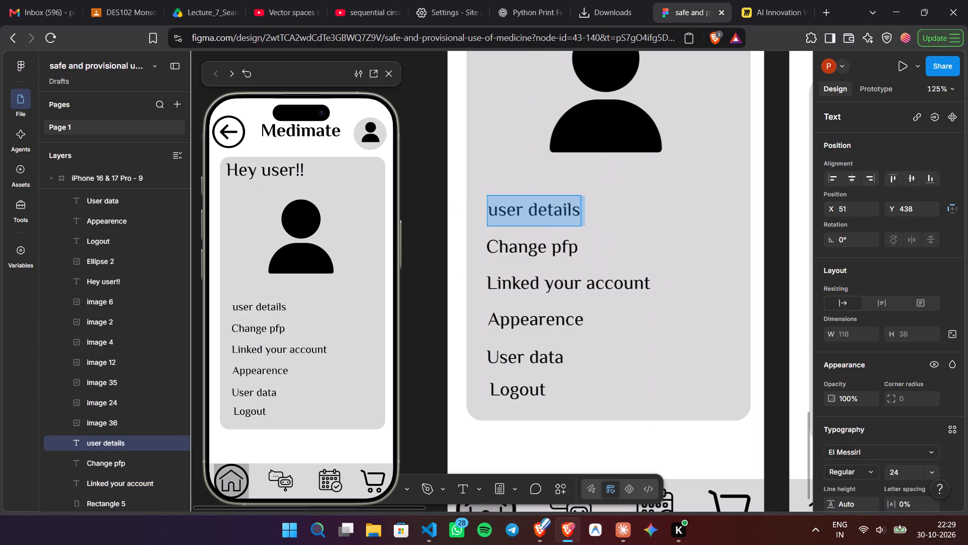
left_click(499, 208)
key("BackSpace")
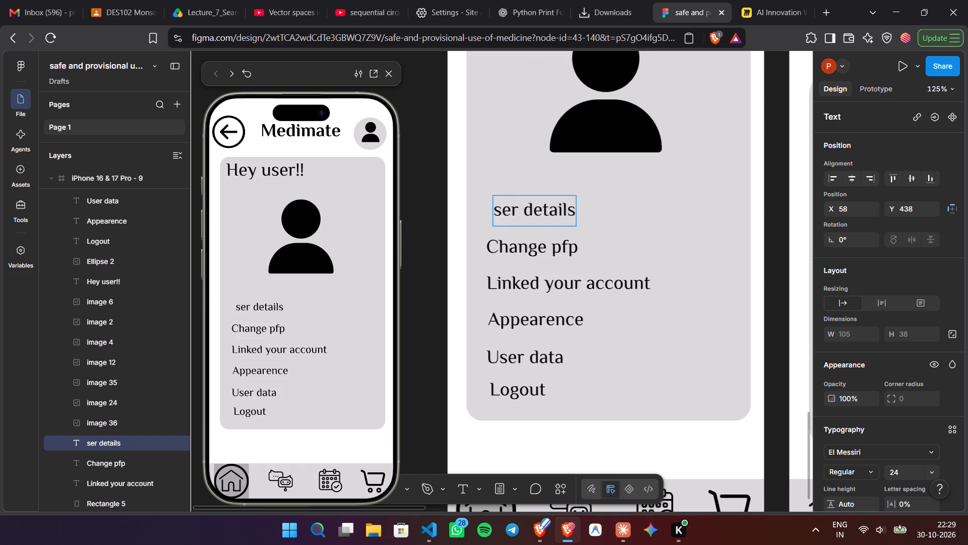
key("shift+u")
left_click(642, 232)
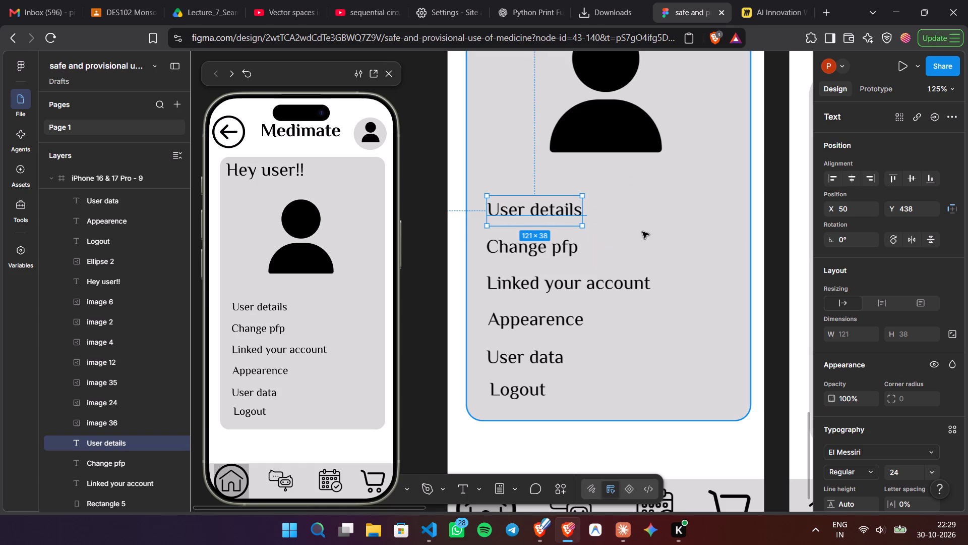
left_click(522, 242)
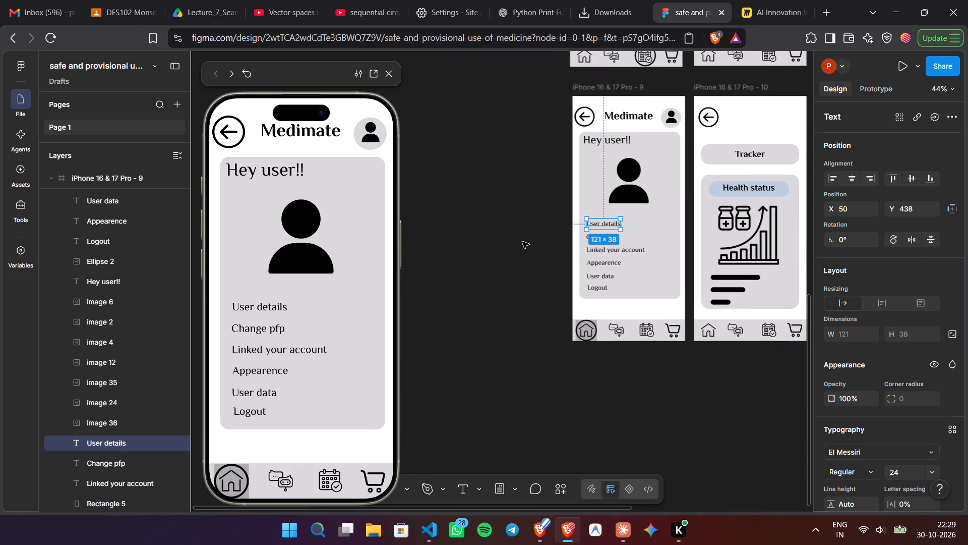
Test the profile screen's back arrow in the prototype preview and check the clickable areas on the home screen.
scroll(498, 246, "up", 1)
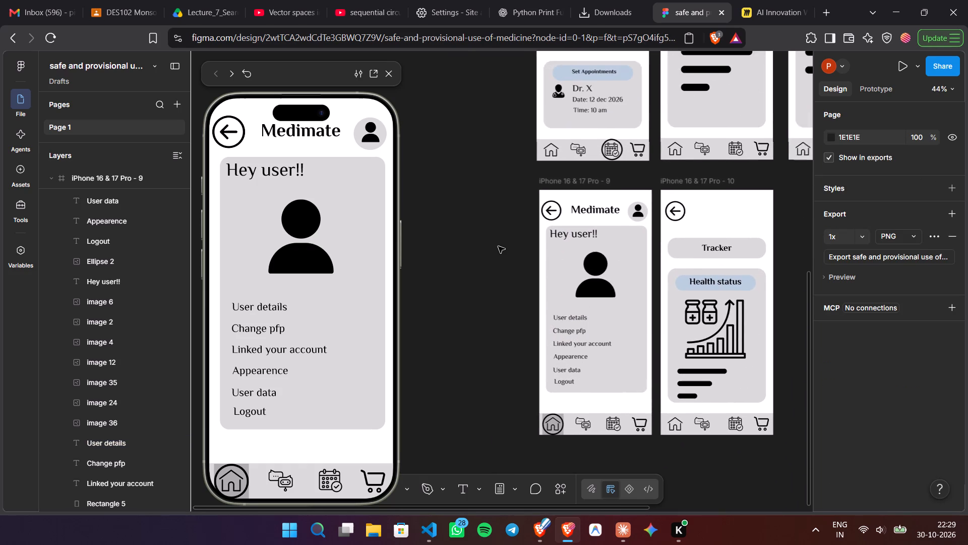
scroll(498, 246, "up", 1)
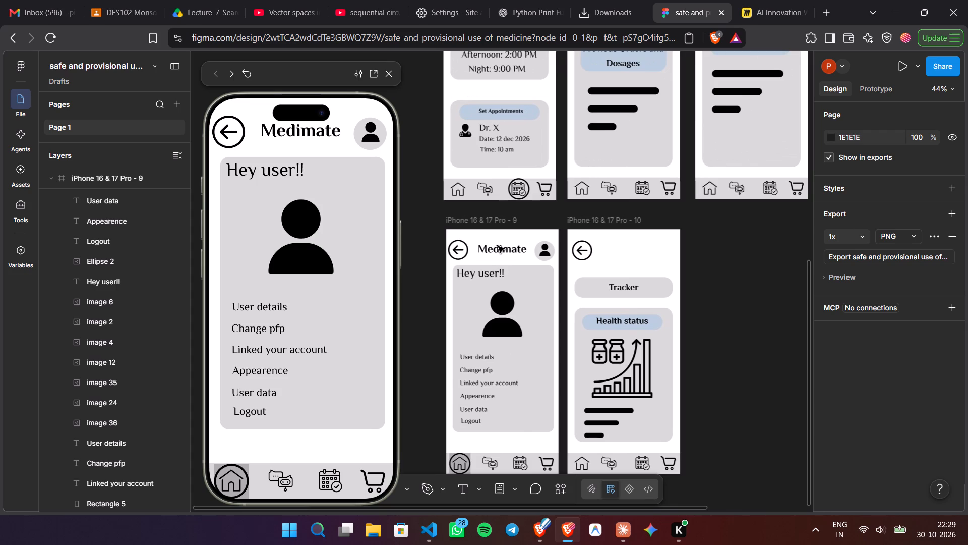
scroll(720, 253, "up", 4)
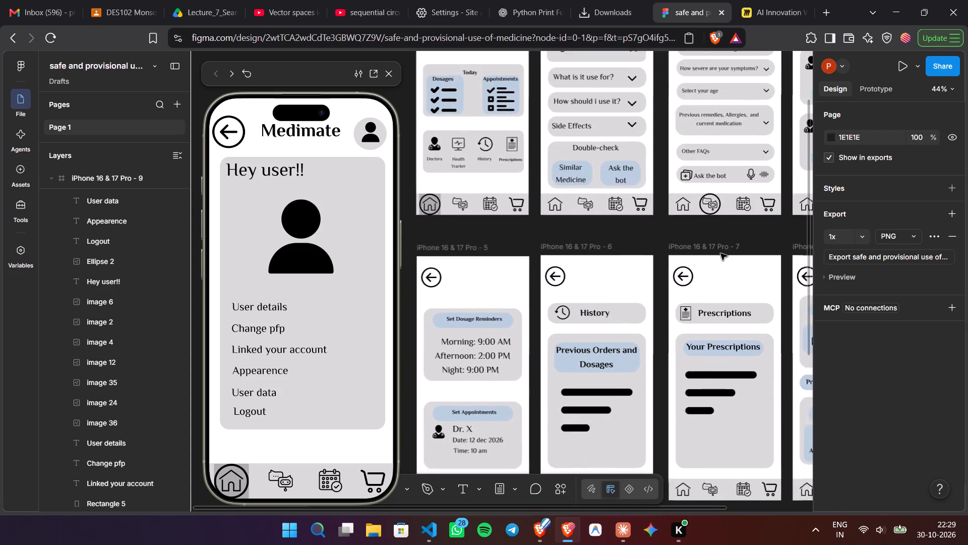
scroll(720, 253, "up", 2)
scroll(720, 253, "right", 2)
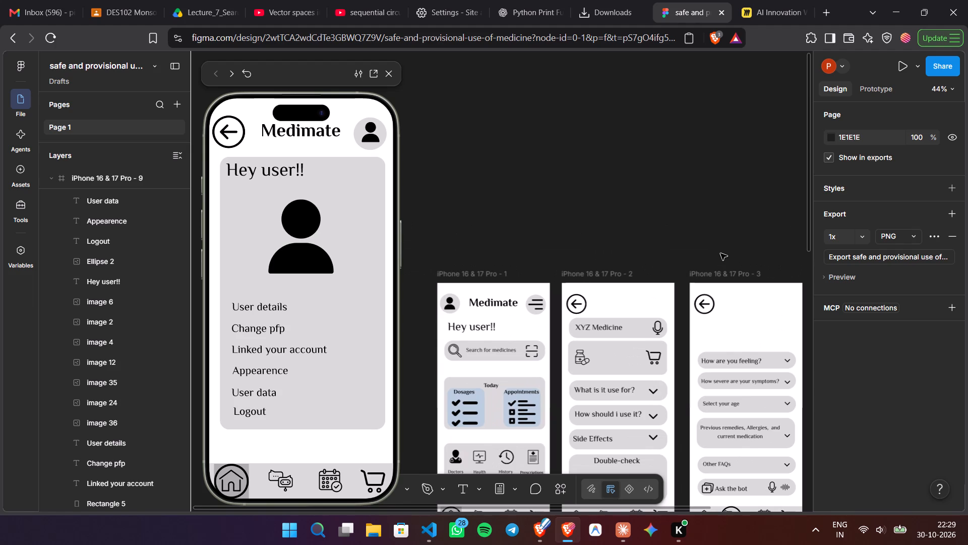
left_click(355, 312)
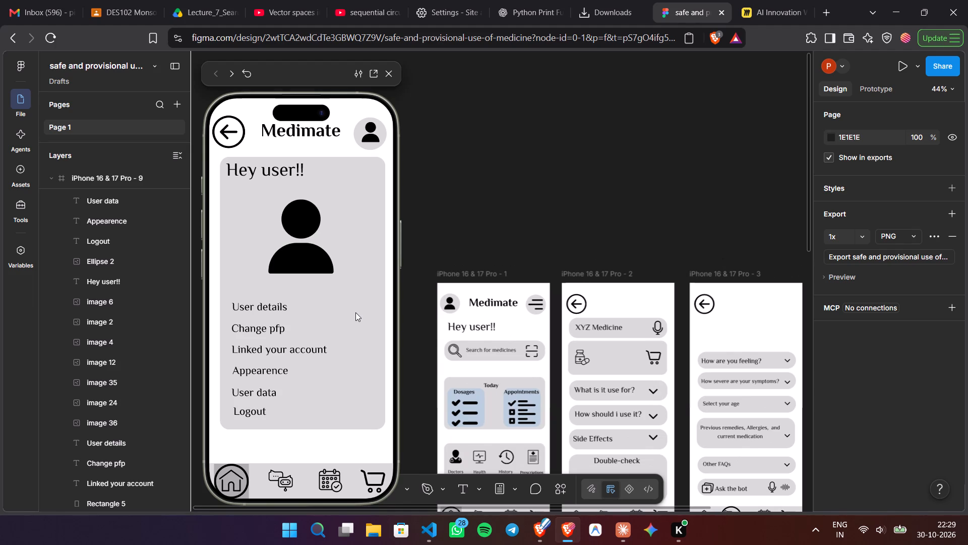
left_click(355, 312)
left_click(237, 128)
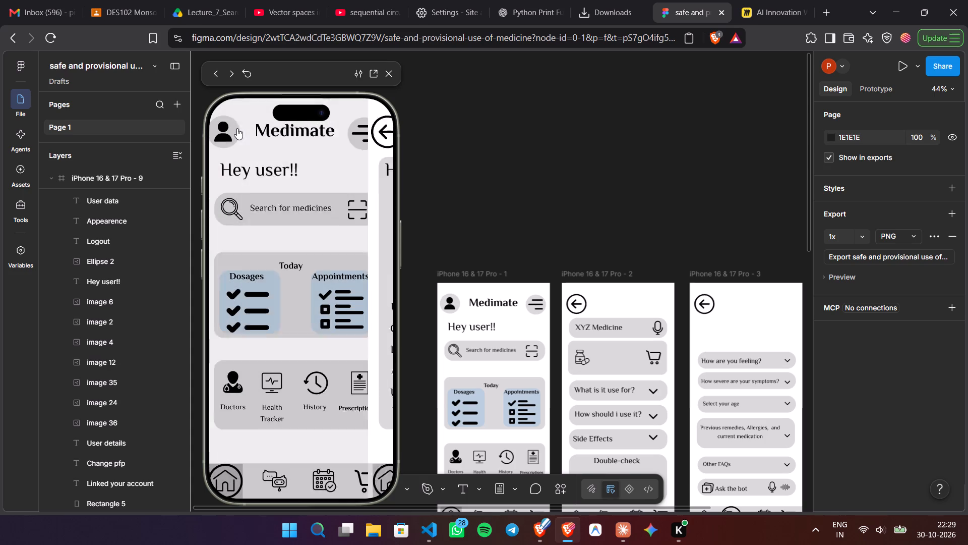
left_click(317, 166)
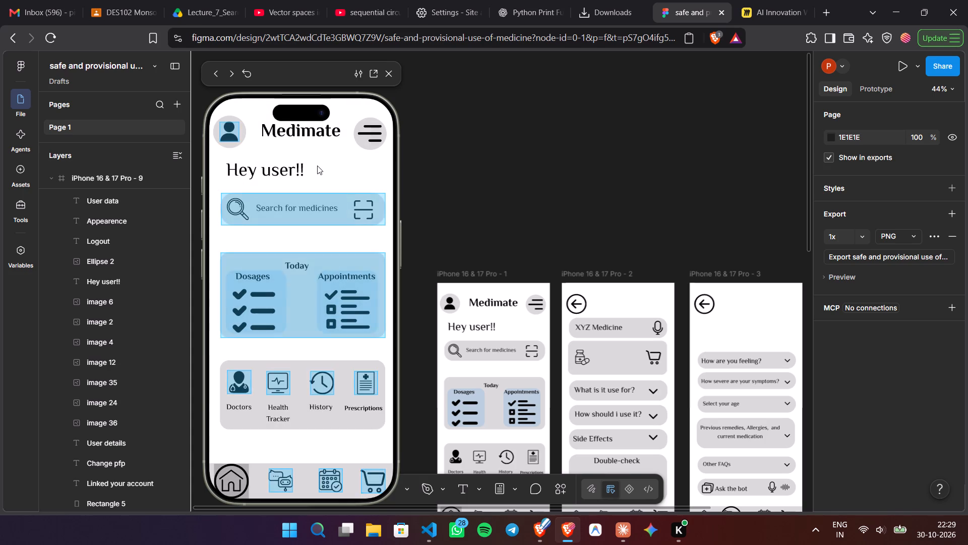
left_click(317, 166)
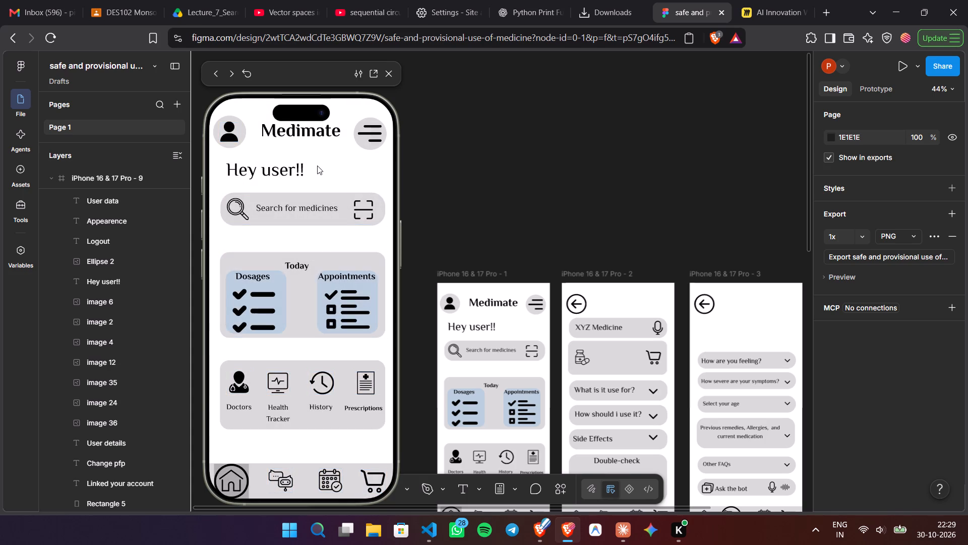
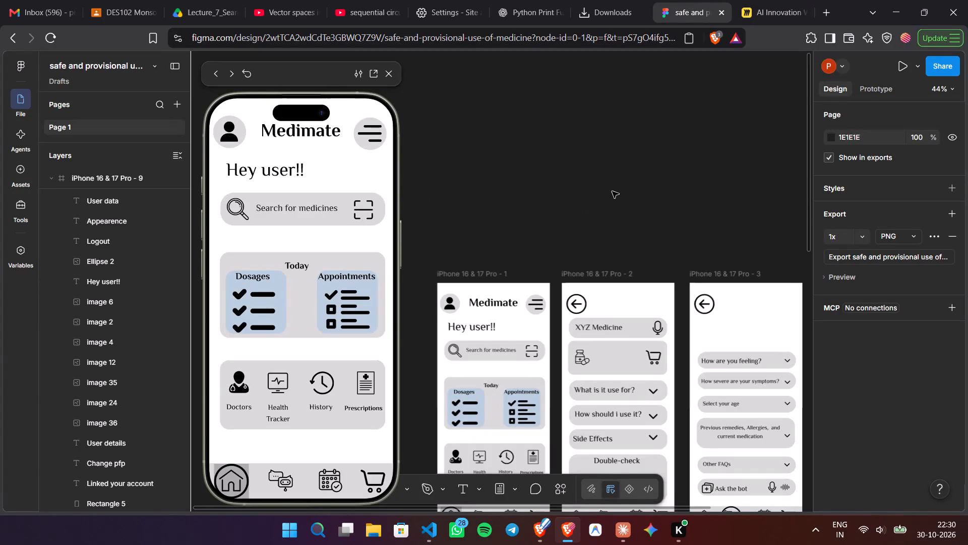
Check the clickable areas on the home screen in the prototype preview and look over the screen frames on the canvas.
left_click(612, 191)
left_click(612, 191)
left_click(330, 174)
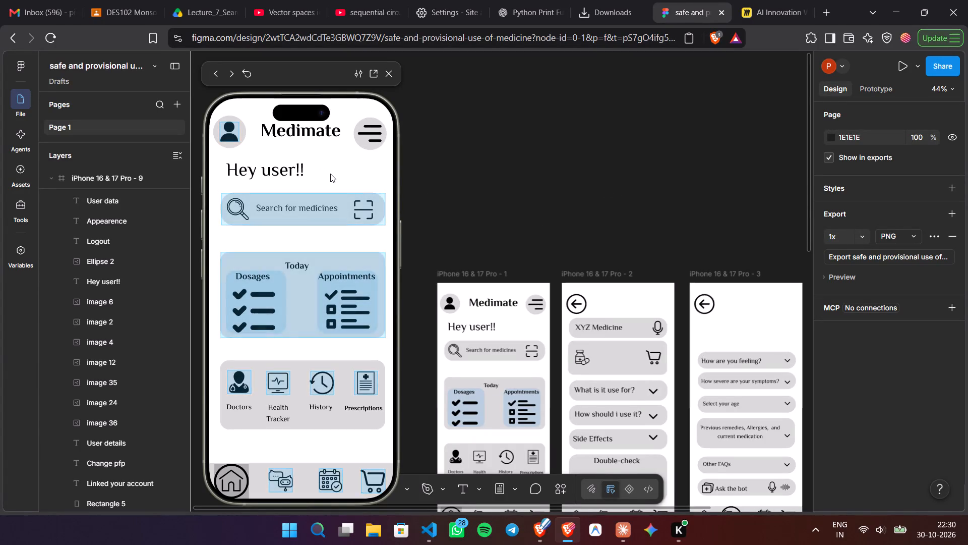
left_click(330, 174)
left_click(330, 174)
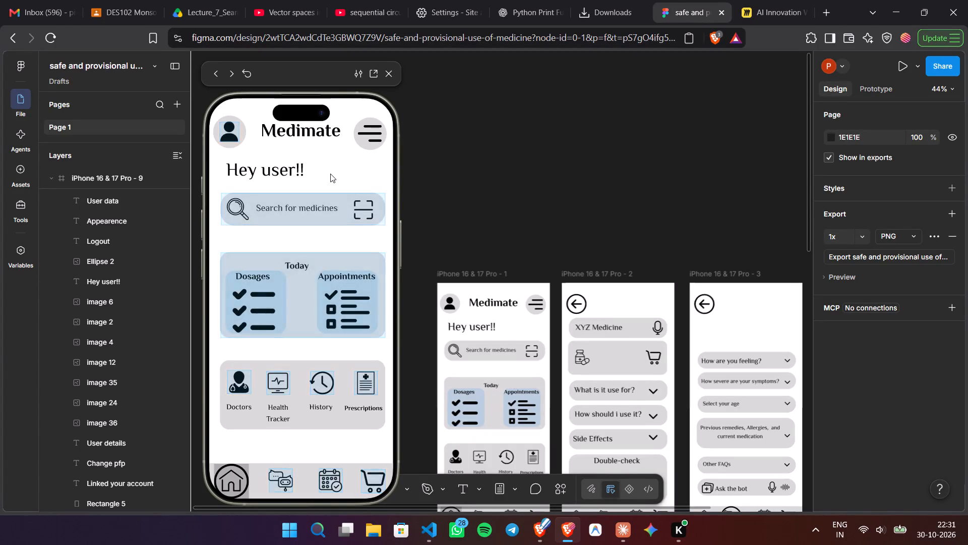
left_click(330, 174)
left_click(330, 174)
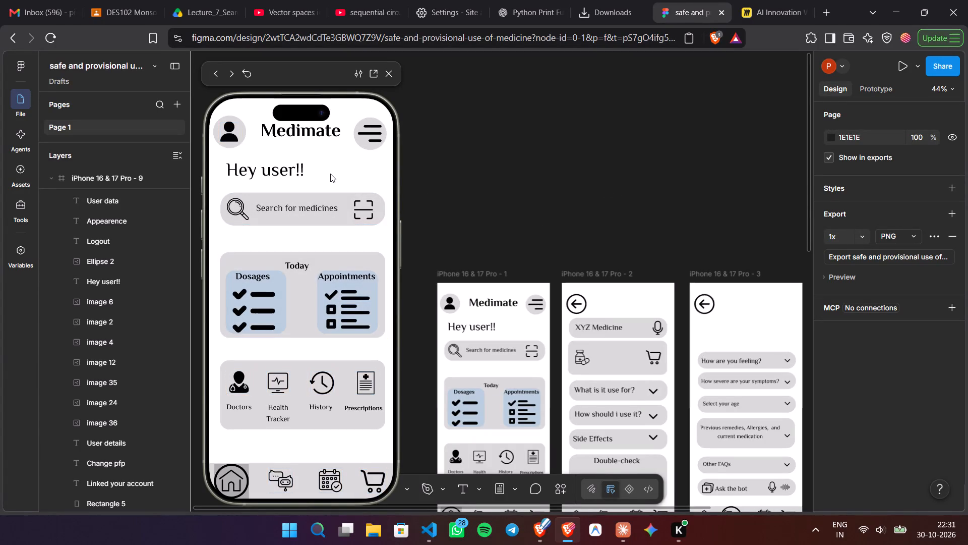
scroll(607, 367, "down", 1)
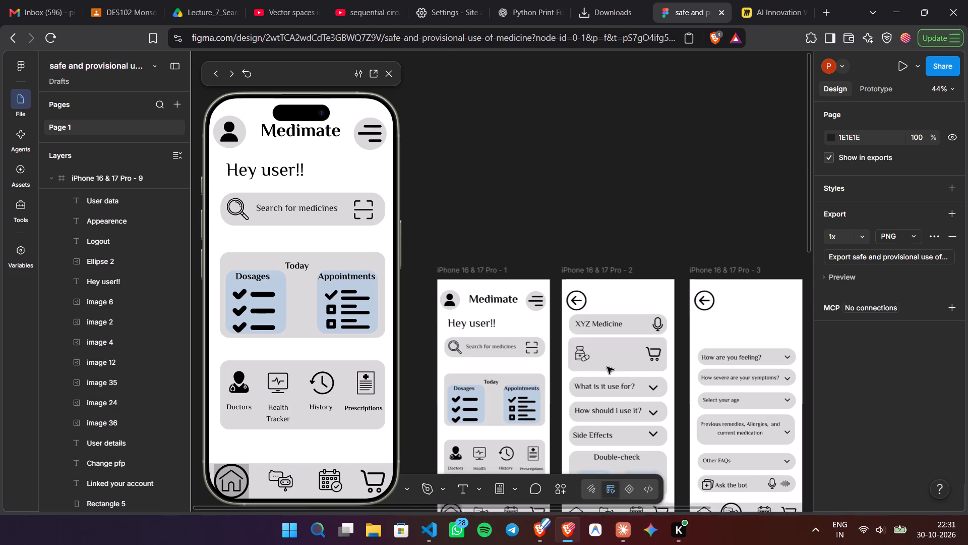
scroll(607, 367, "down", 3)
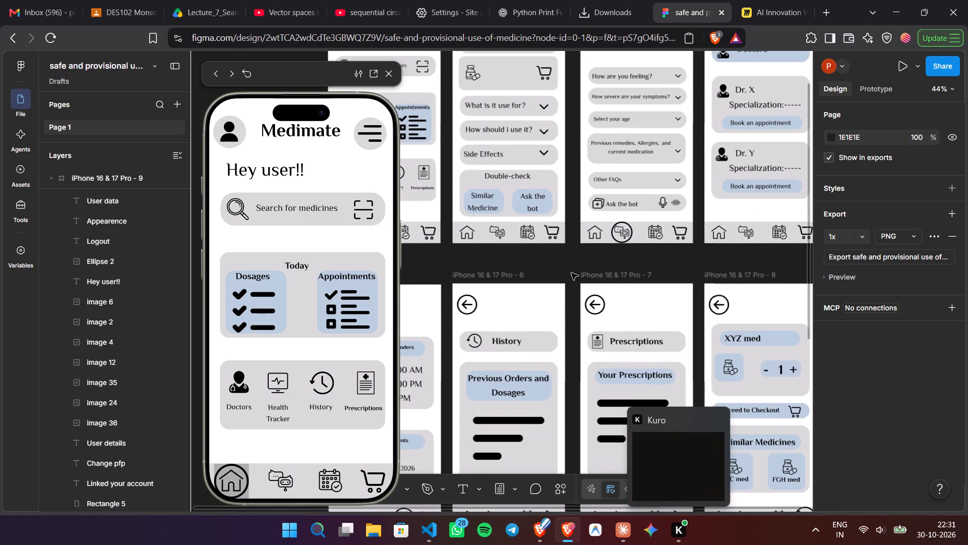
scroll(568, 271, "down", 1)
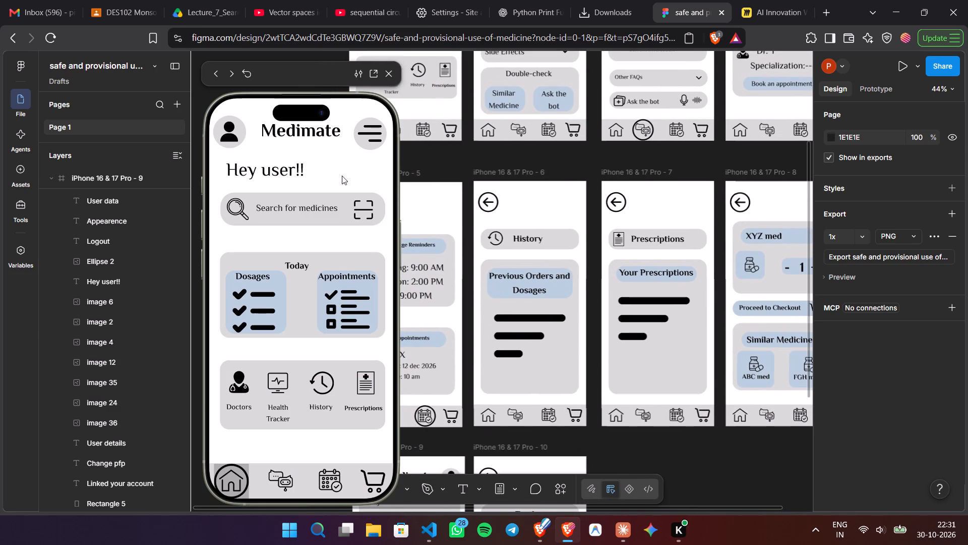
Test the "Today" card's link, the reminders screen's back arrow, and the home screen's profile and menu icons in the preview.
left_click(345, 234)
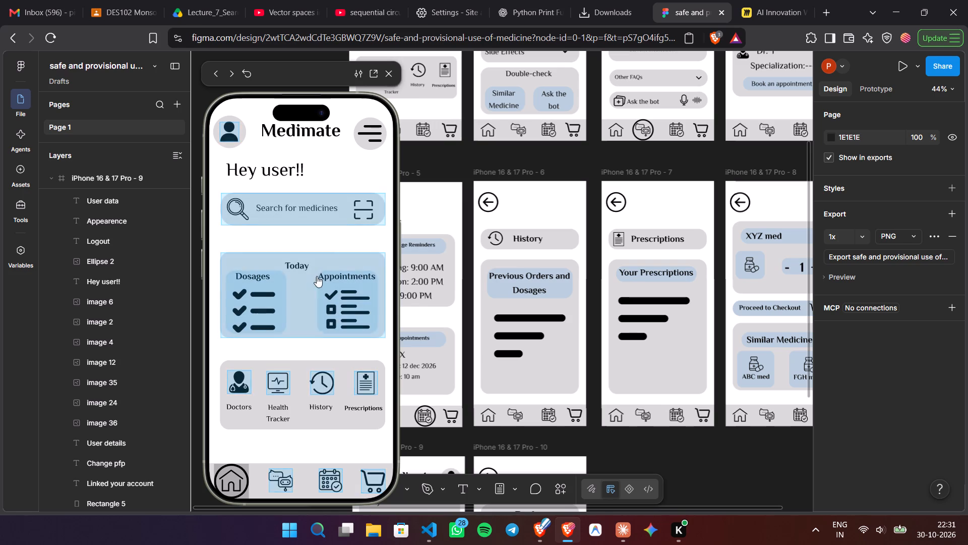
left_click(304, 294)
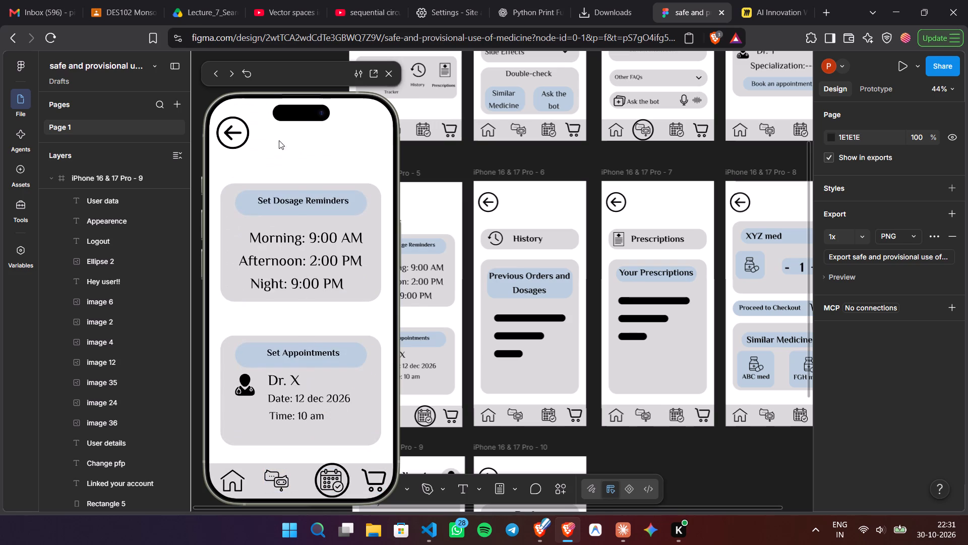
left_click(234, 133)
left_click(234, 133)
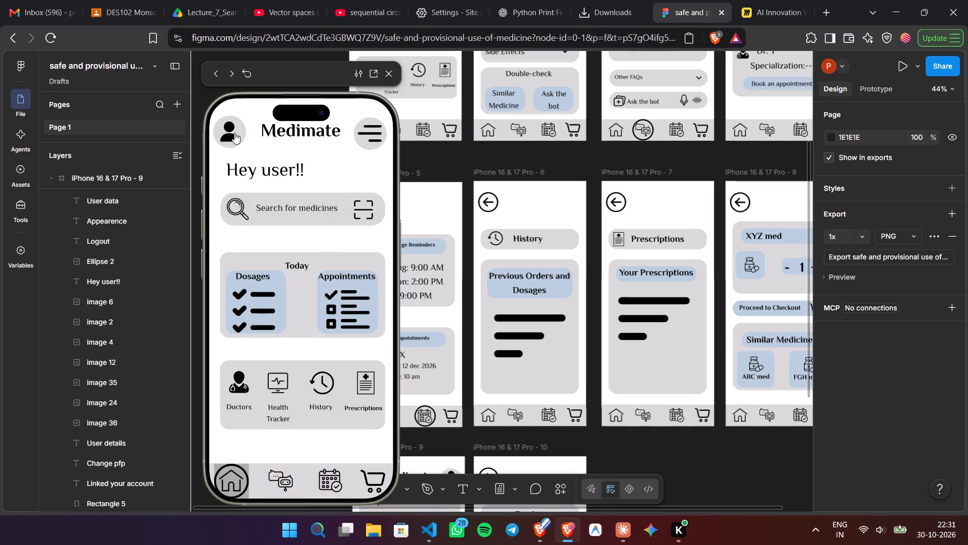
left_click(232, 135)
left_click(377, 132)
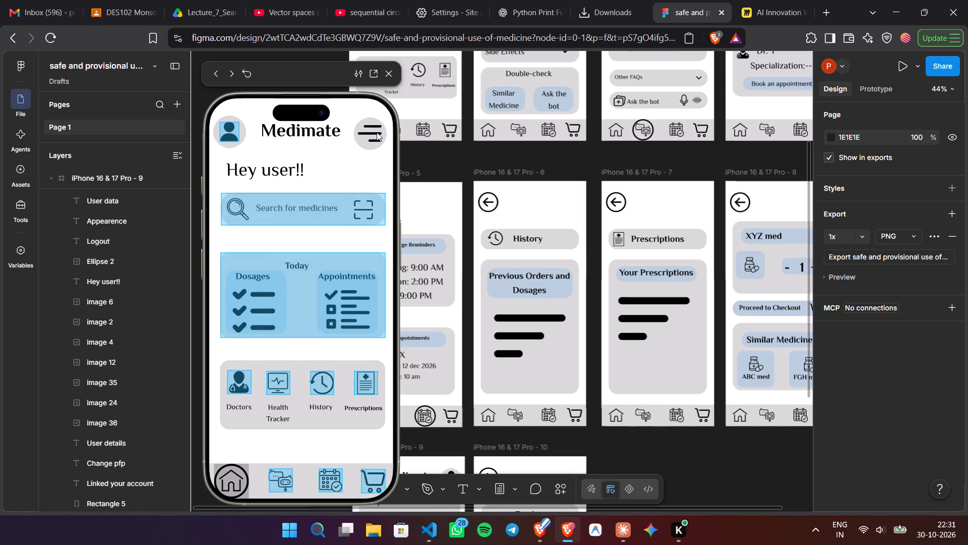
Test the profile icon and the chatbot, calendar and cart icons of the bottom navigation bar in the preview.
scroll(473, 244, "down", 2)
scroll(473, 244, "right", 1)
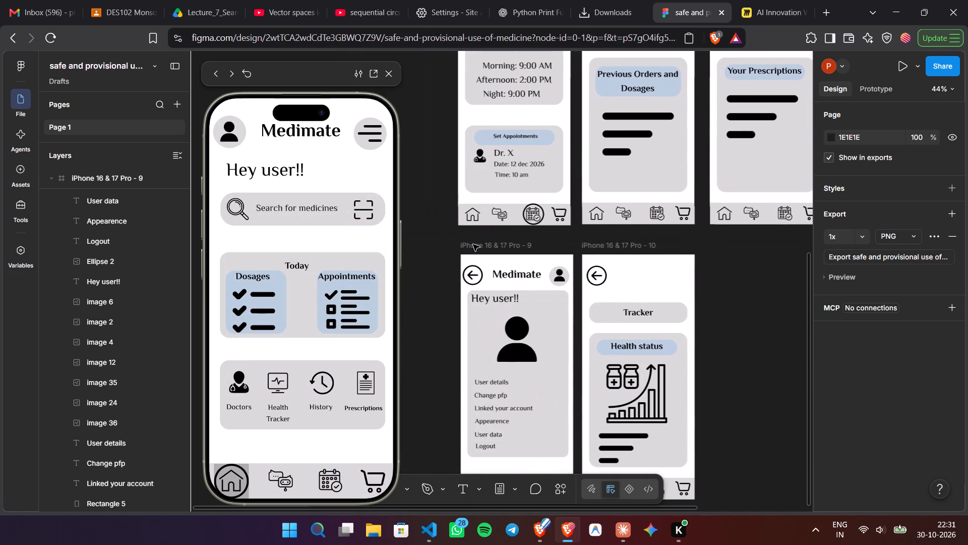
scroll(473, 244, "right", 1)
scroll(473, 244, "down", 1)
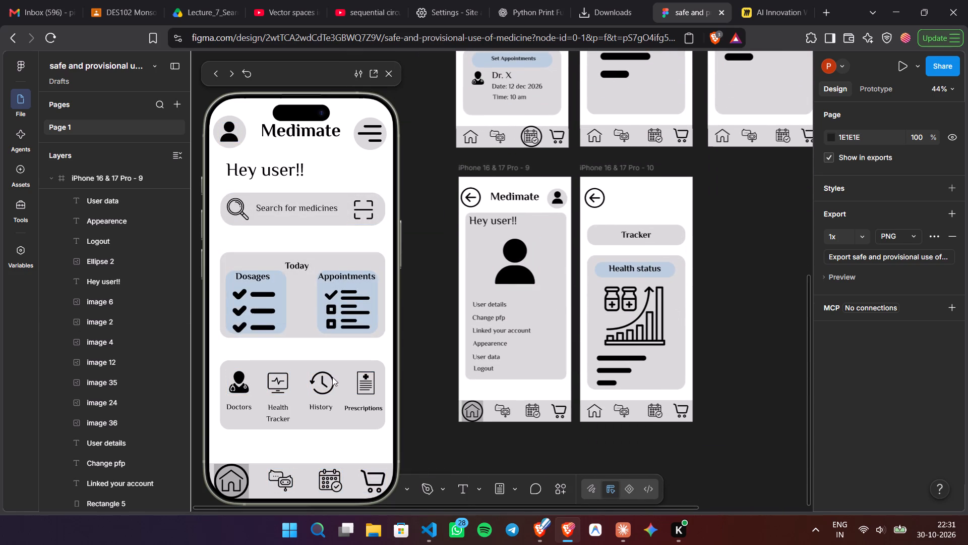
left_click(233, 133)
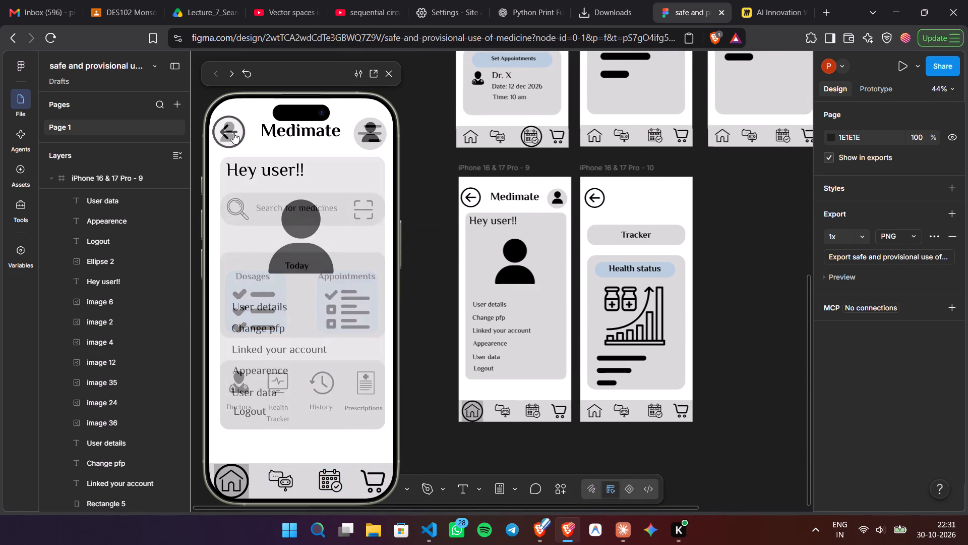
left_click(367, 233)
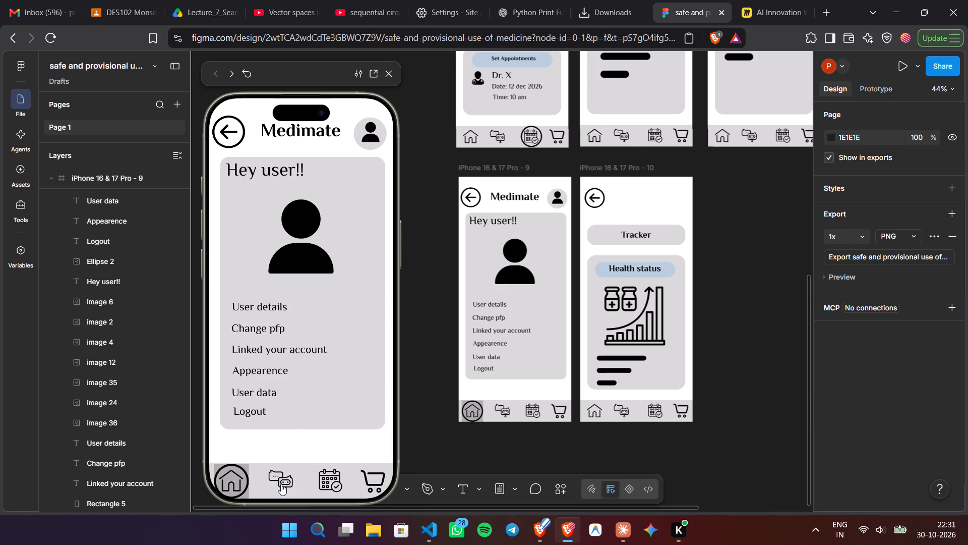
left_click(281, 484)
left_click(333, 474)
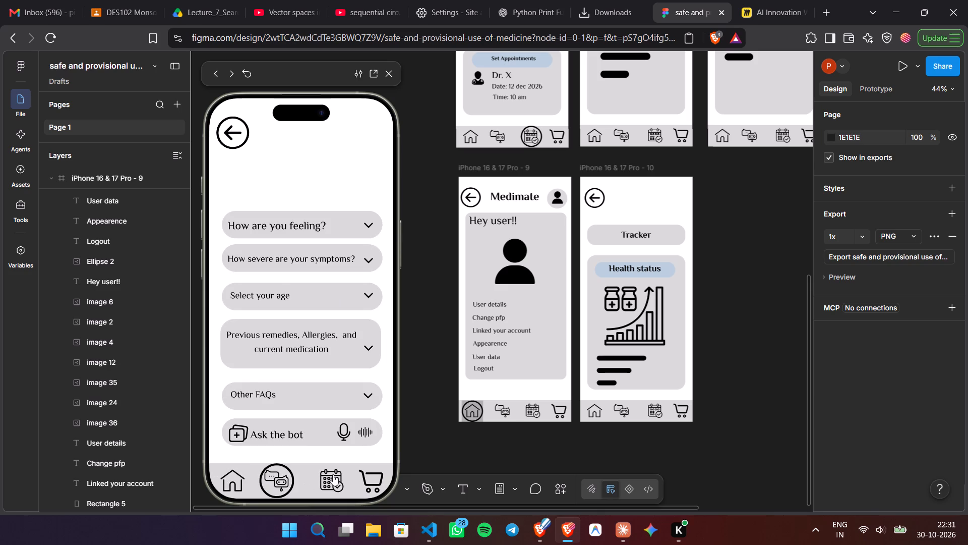
left_click(363, 477)
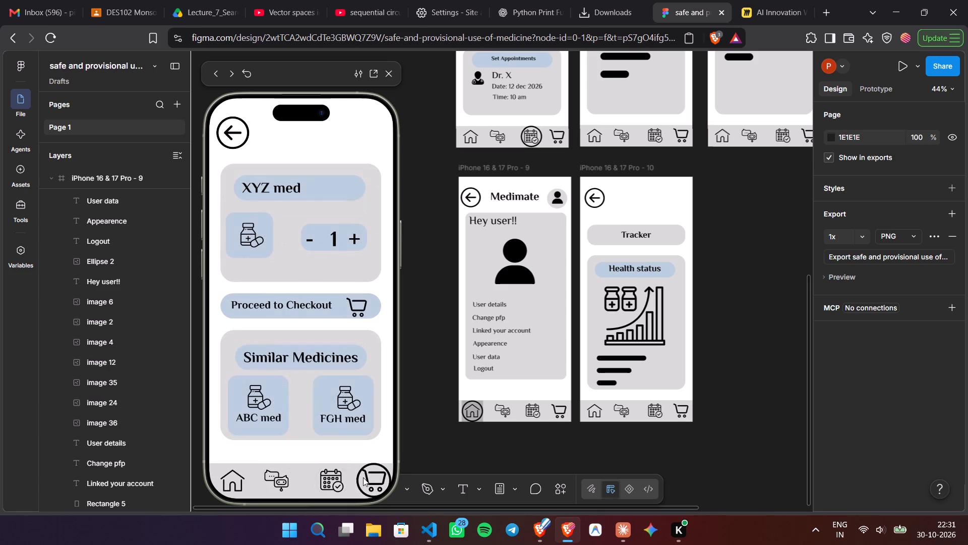
left_click(292, 470)
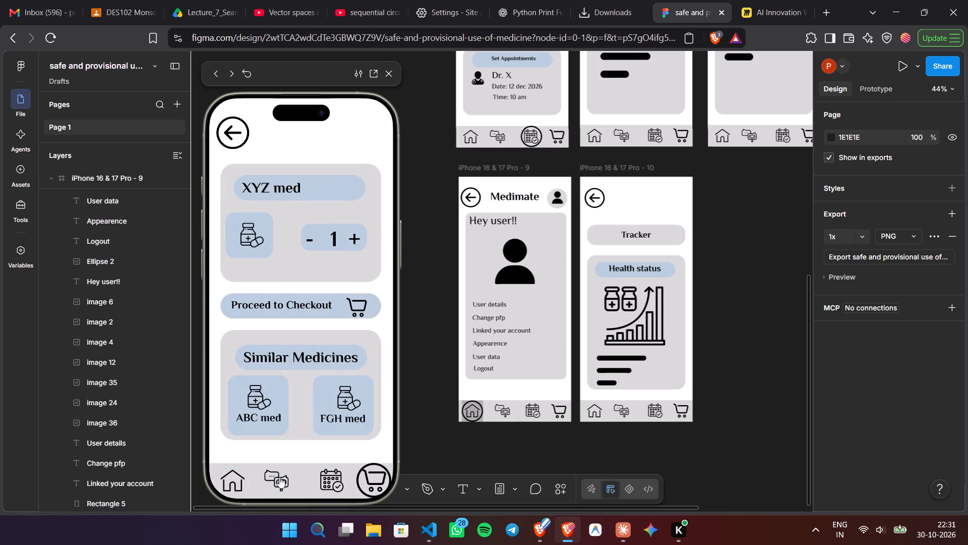
left_click(279, 477)
left_click(279, 477)
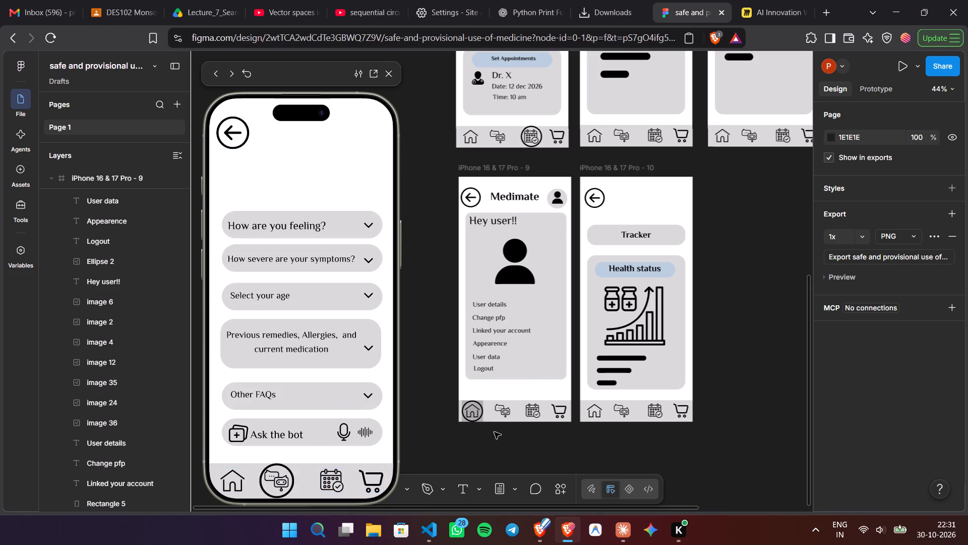
Set the animation of the chatbot icon's tap interaction on the "iPhone 16 & 17 Pro - 9" profile screen to Dissolve.
left_click(502, 417)
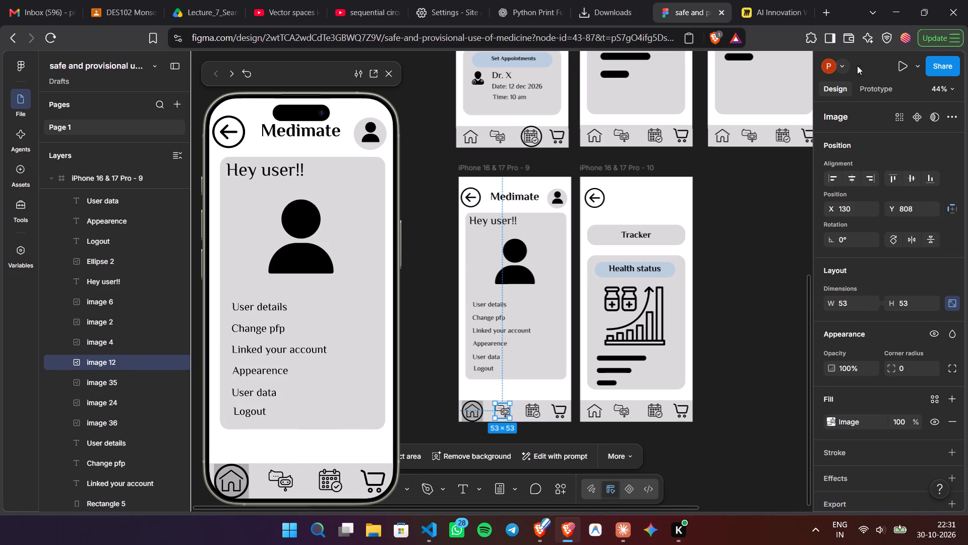
left_click(867, 88)
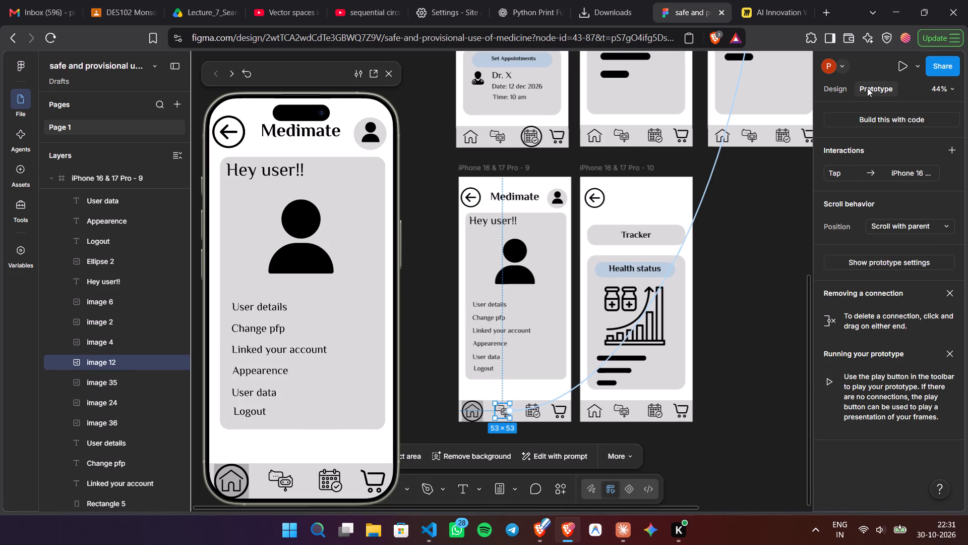
left_click(705, 196)
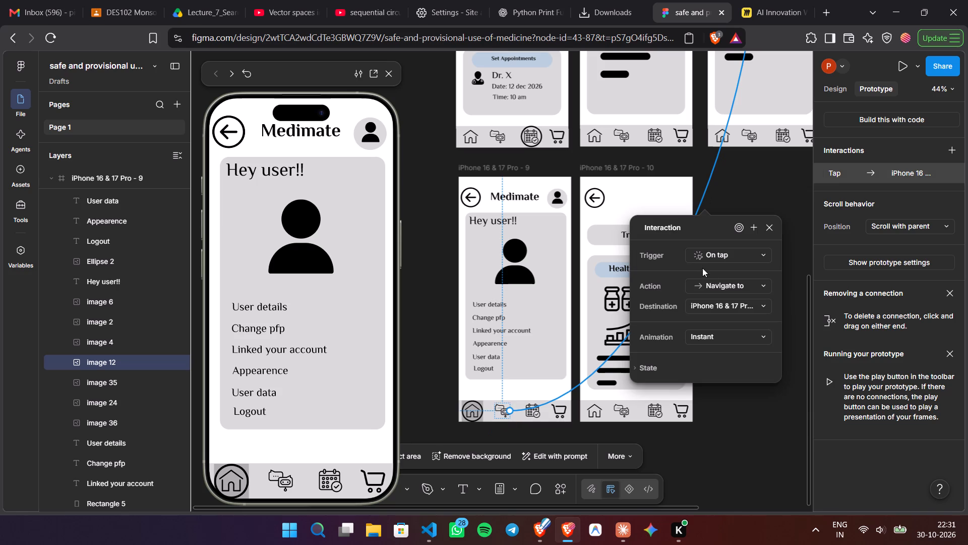
left_click(715, 336)
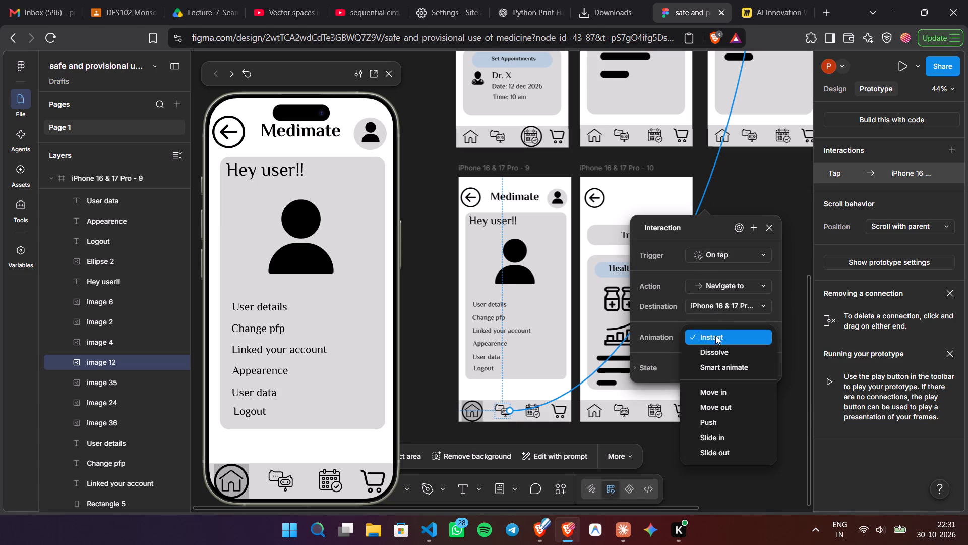
left_click(713, 349)
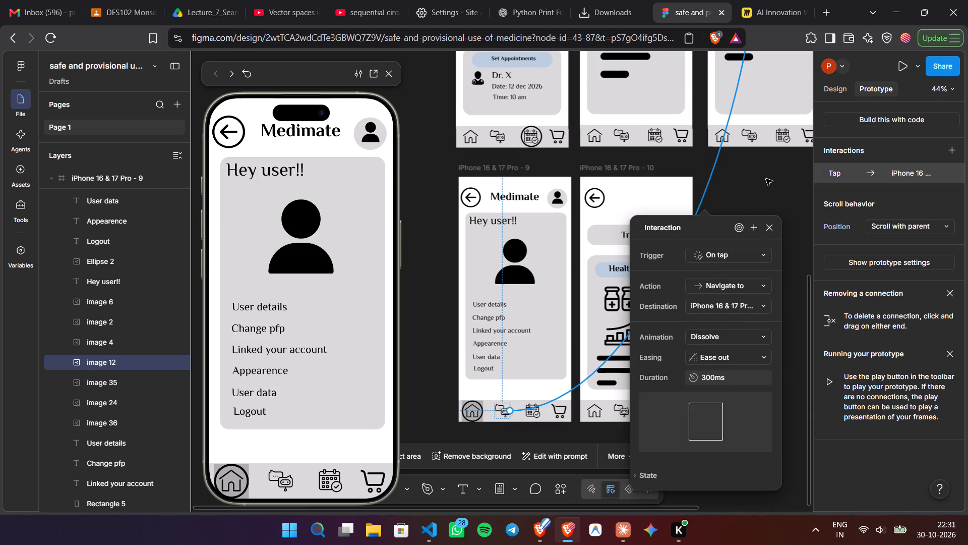
left_click(766, 179)
Dismiss the "Removing a connection" and "Running your prototype" tips in the prototype settings.
scroll(766, 179, "up", 1)
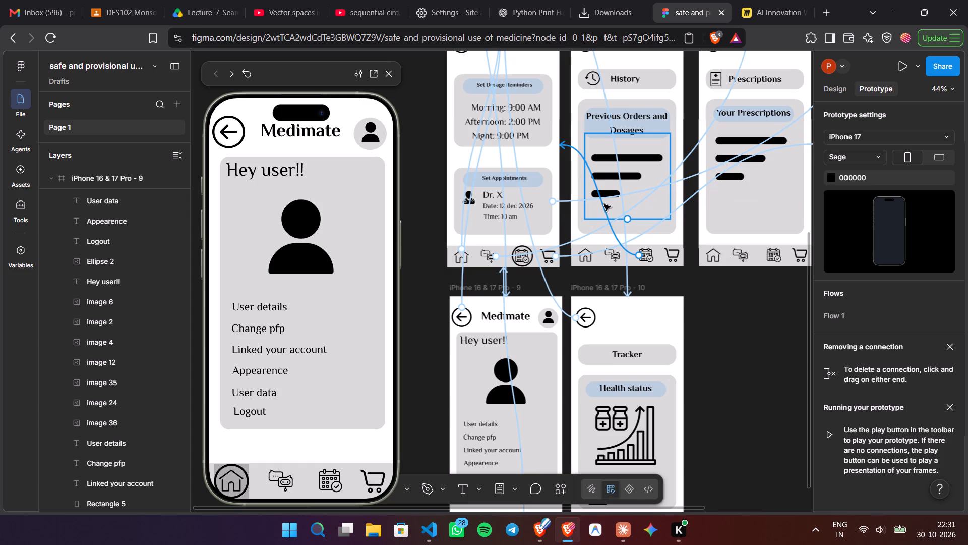
scroll(604, 204, "left", 1)
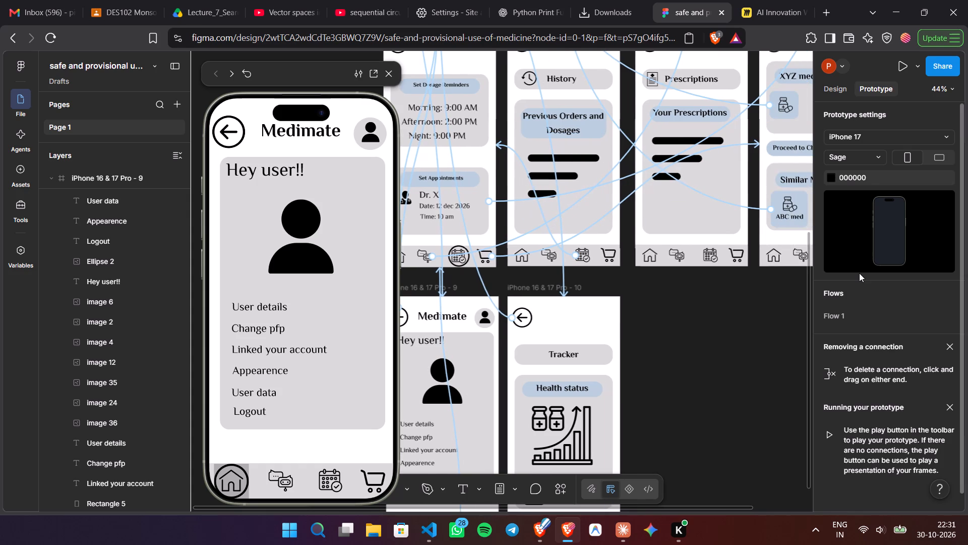
scroll(857, 275, "down", 2)
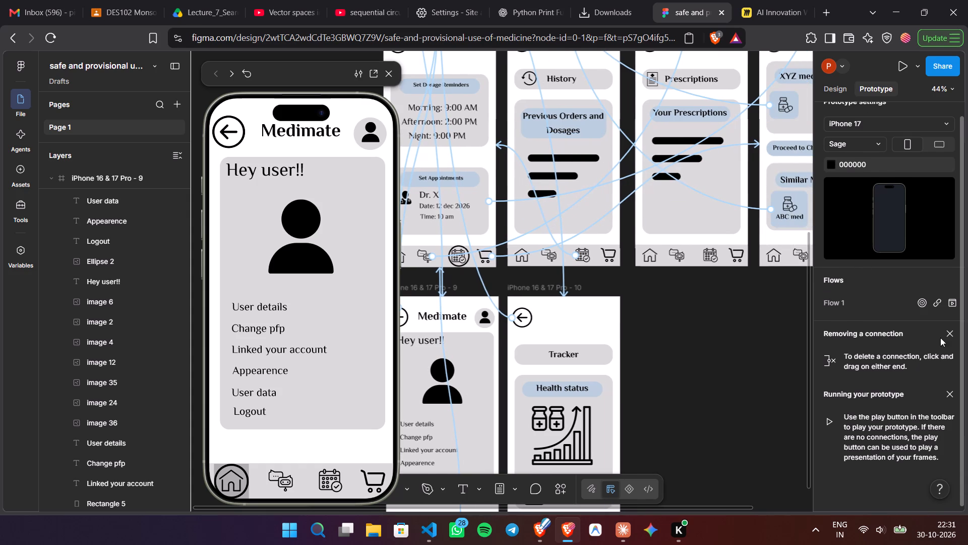
left_click(947, 331)
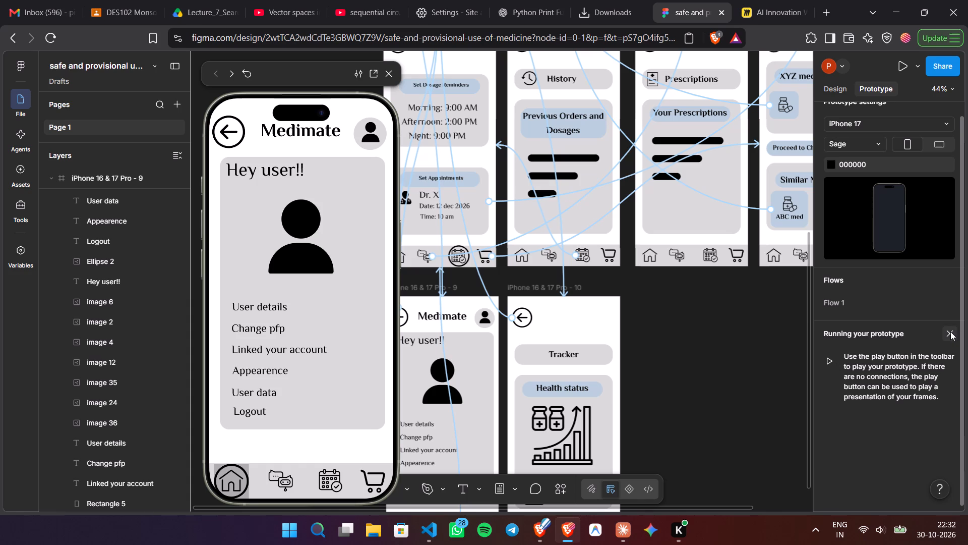
left_click(950, 332)
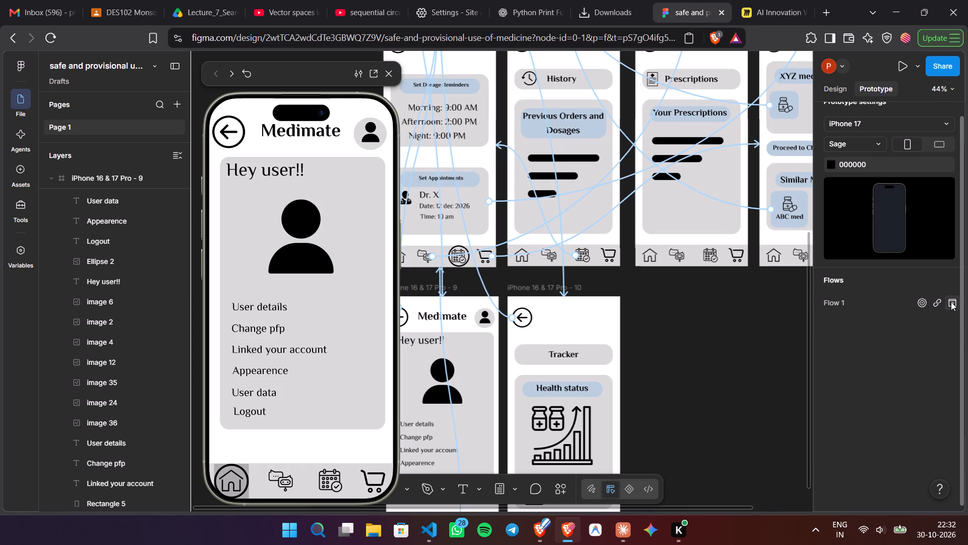
Restart the preview of Flow 1 from its starting screen.
left_click(952, 302)
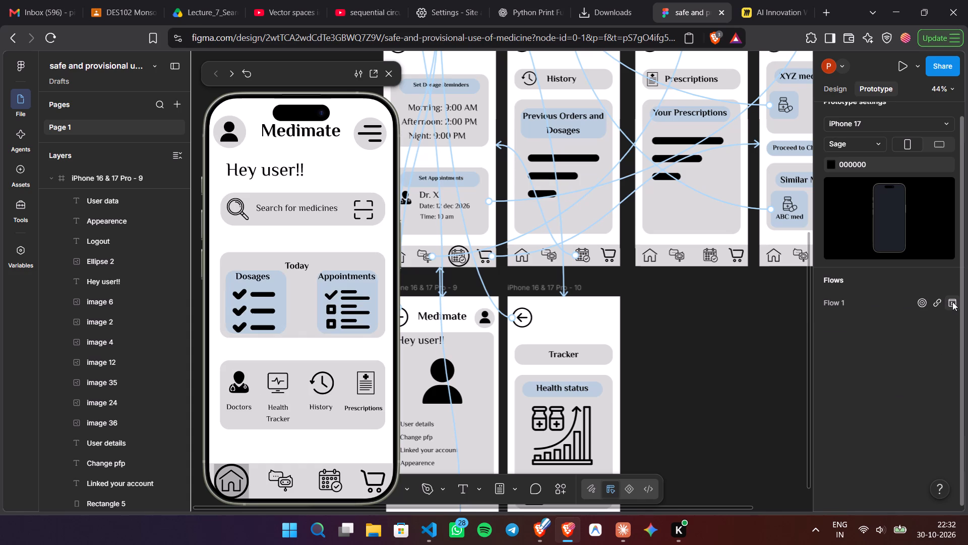
left_click(952, 302)
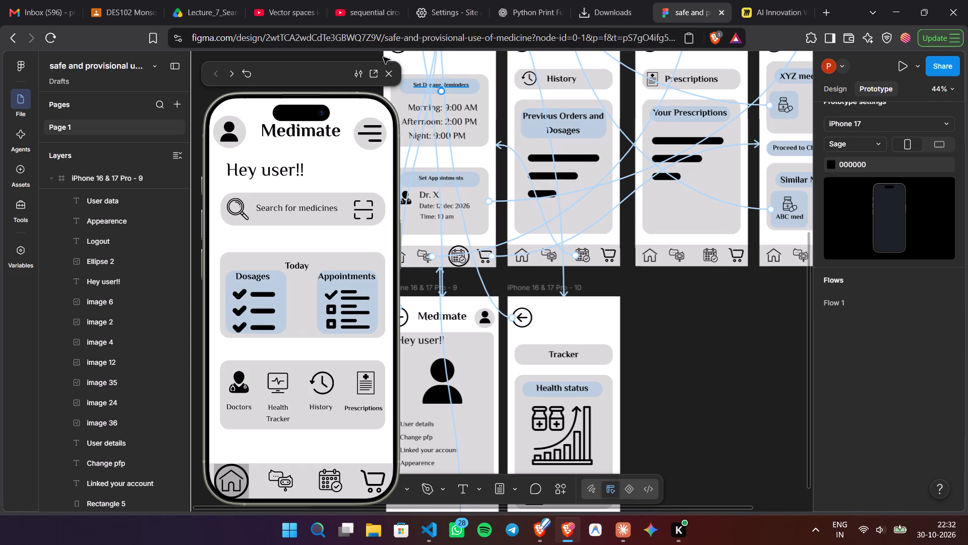
Turn on Follow prototype for the preview and try it by opening the profile screen from the home screen.
left_click(358, 73)
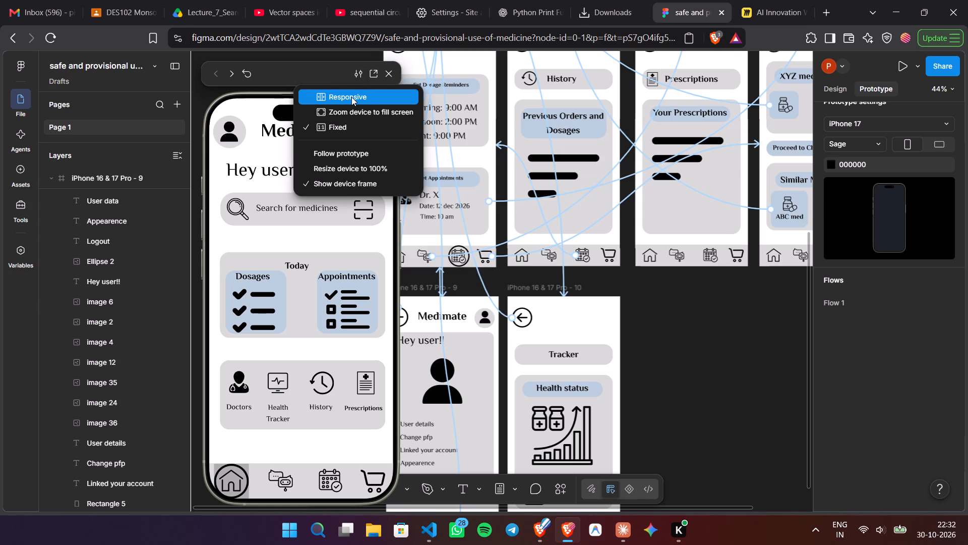
left_click(339, 153)
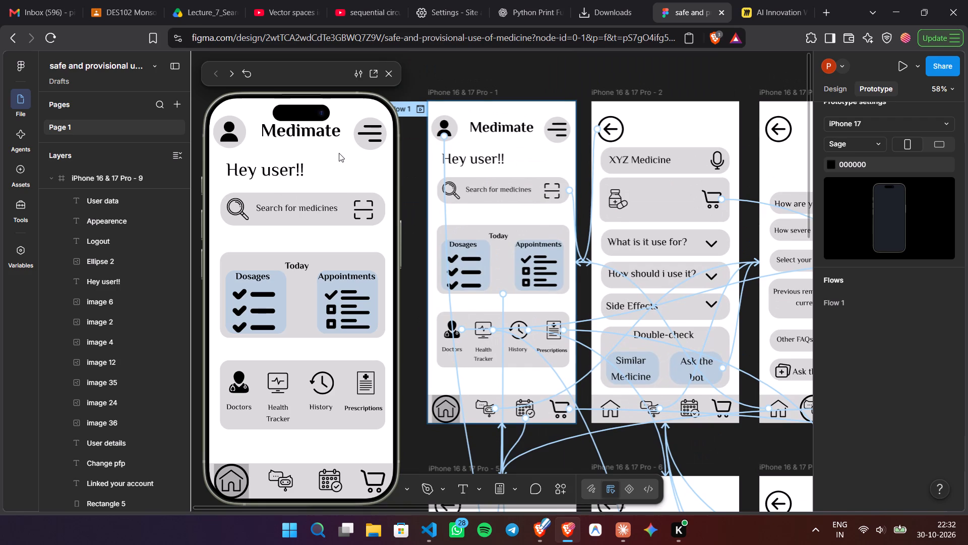
left_click(230, 136)
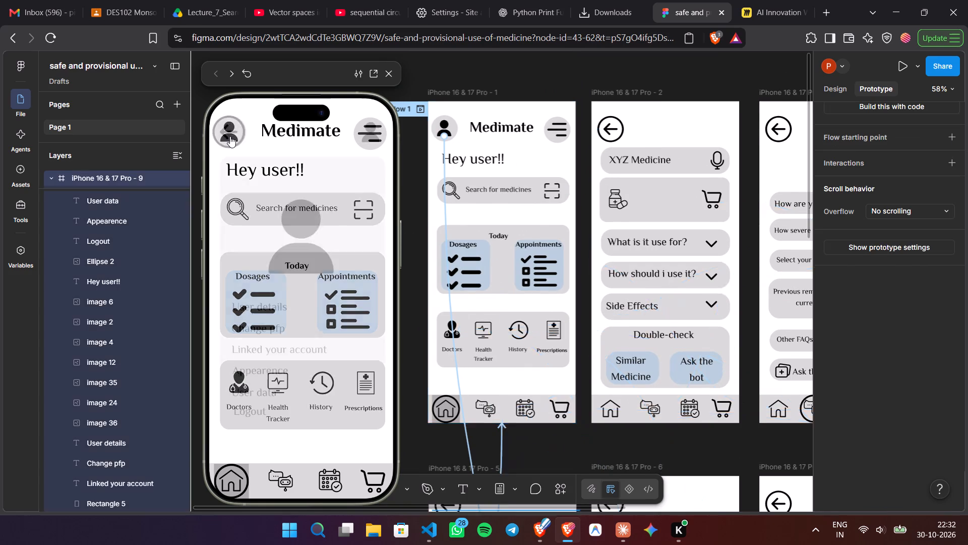
Test the profile screen, medicine search, cart icon and medicine thumbnail links in the preview, starting from the home screen.
left_click(230, 139)
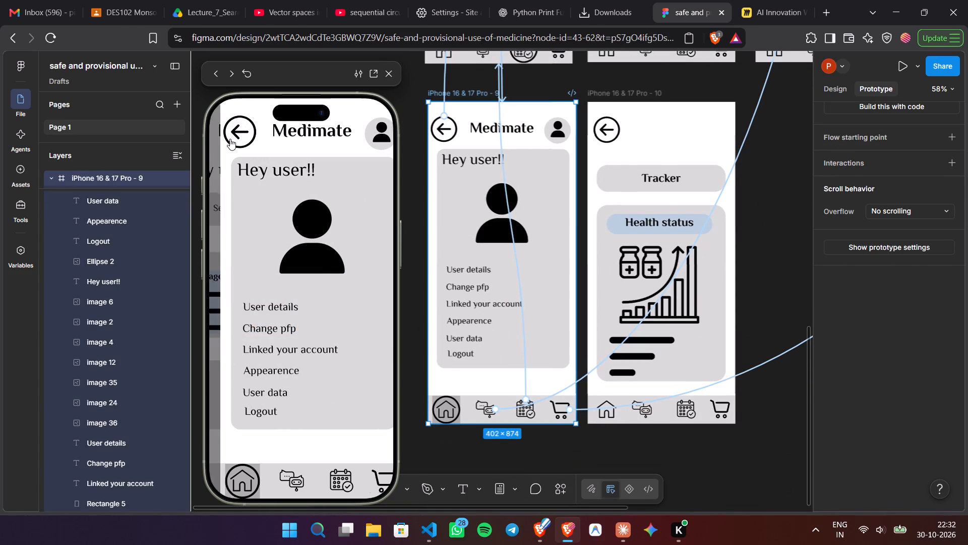
left_click(273, 213)
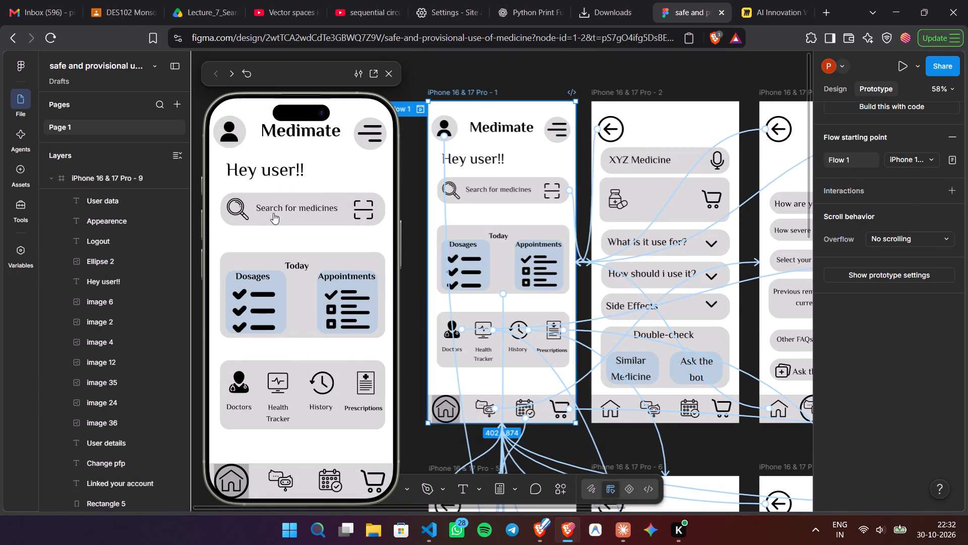
left_click(233, 221)
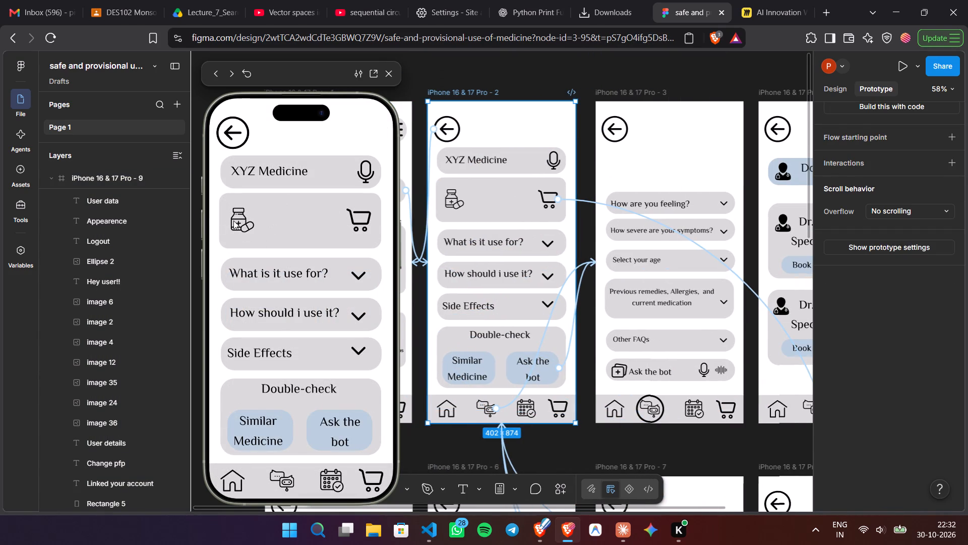
left_click(297, 223)
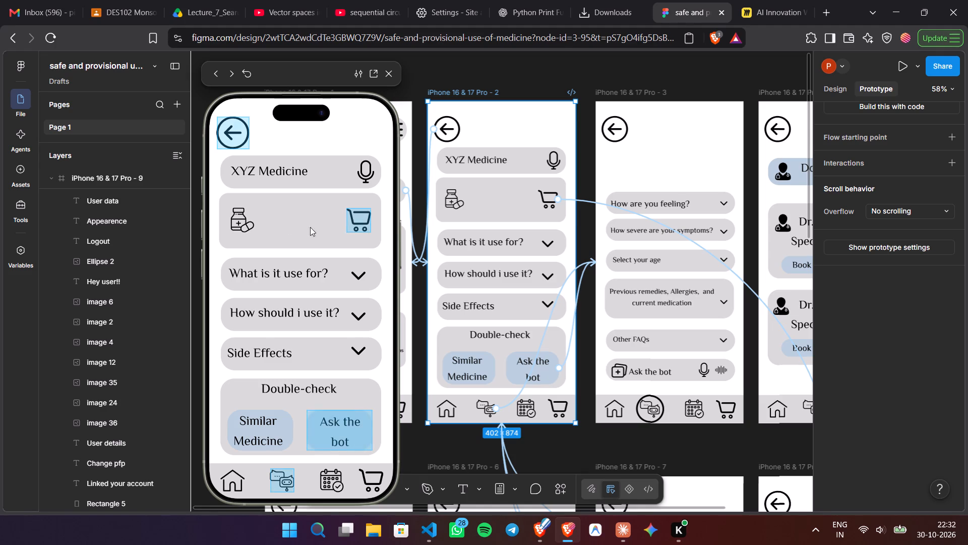
left_click(370, 217)
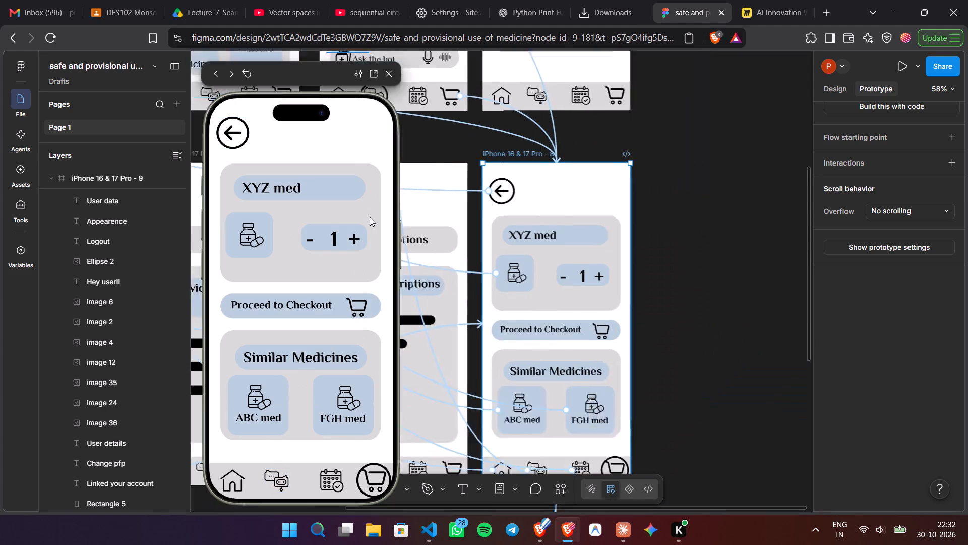
left_click(253, 237)
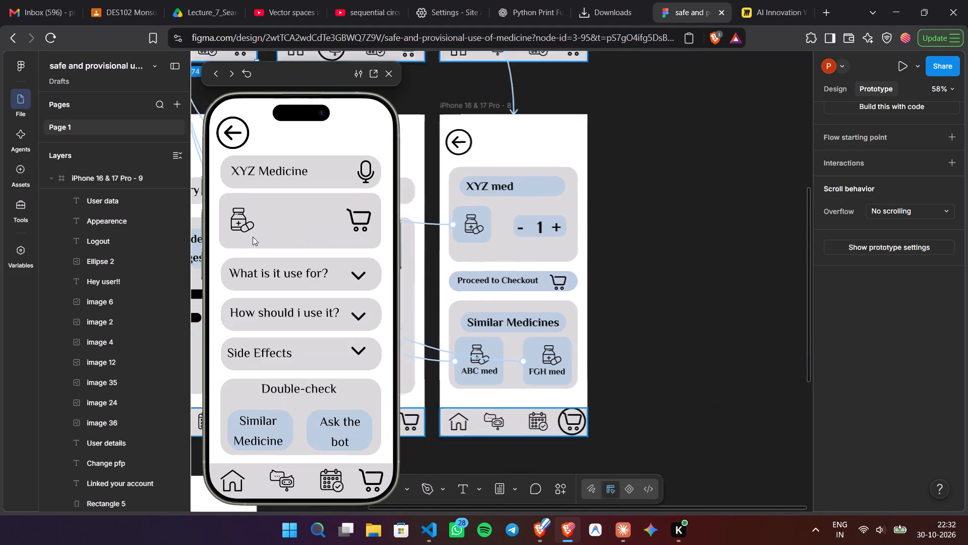
left_click(357, 216)
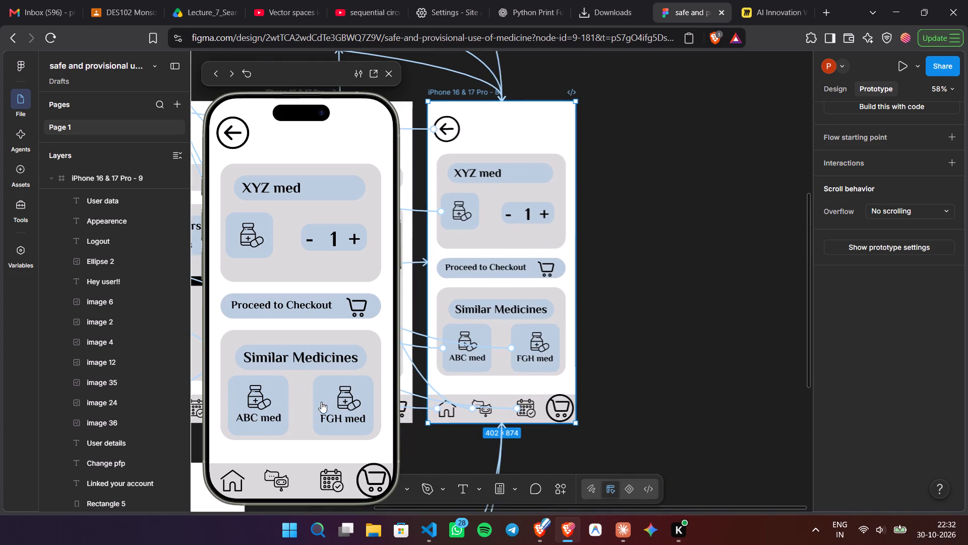
left_click(331, 402)
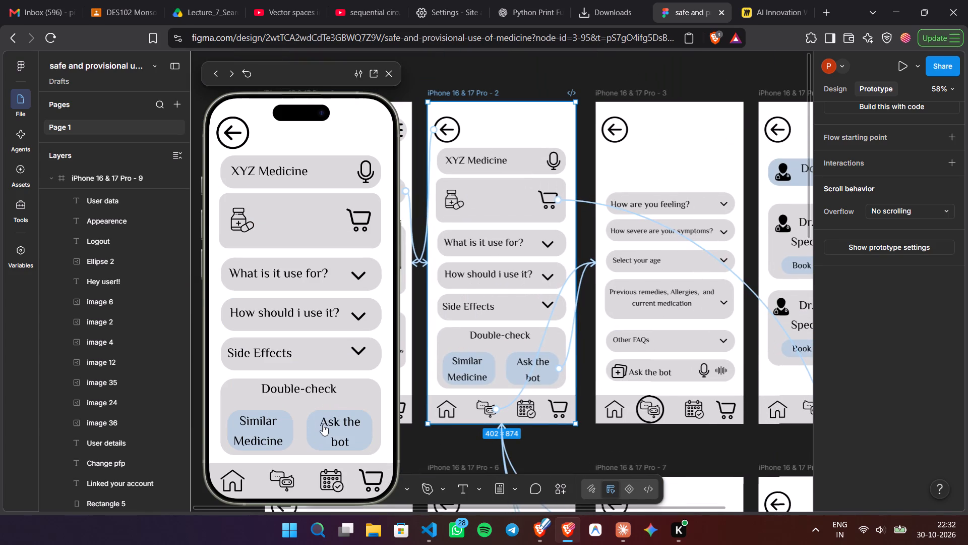
Test the Ask the bot link, the bottom navigation icons and the chatbot screen's back arrow, and close the preview.
left_click(323, 424)
left_click(276, 481)
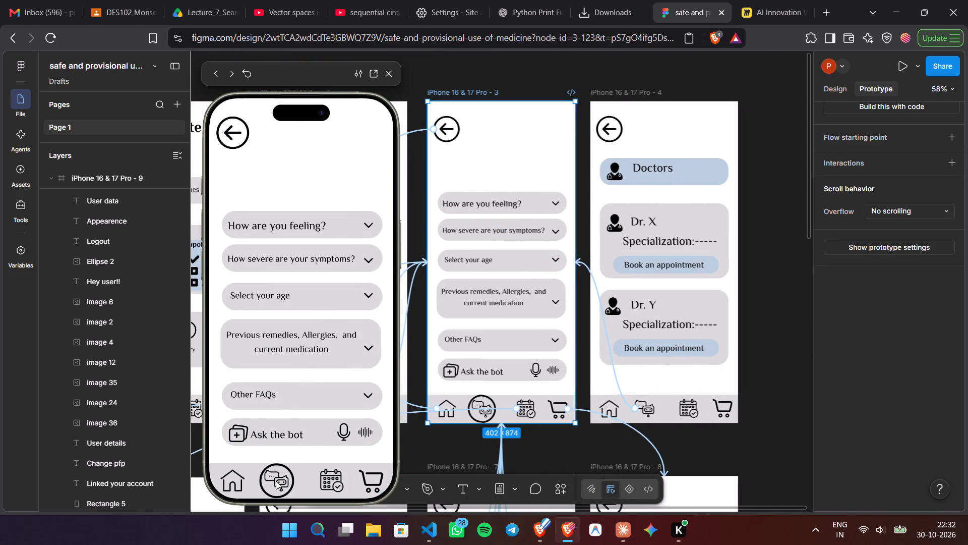
left_click(324, 485)
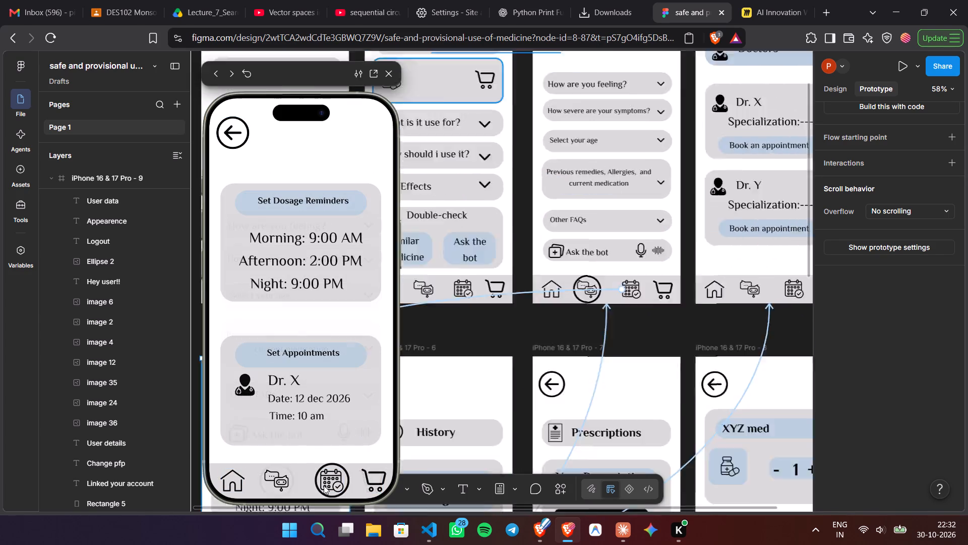
left_click(365, 481)
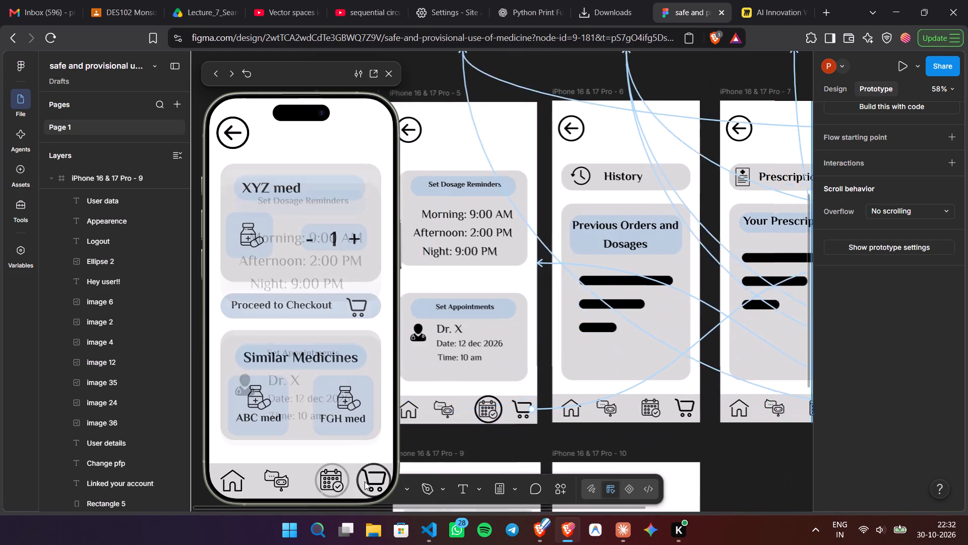
left_click(236, 484)
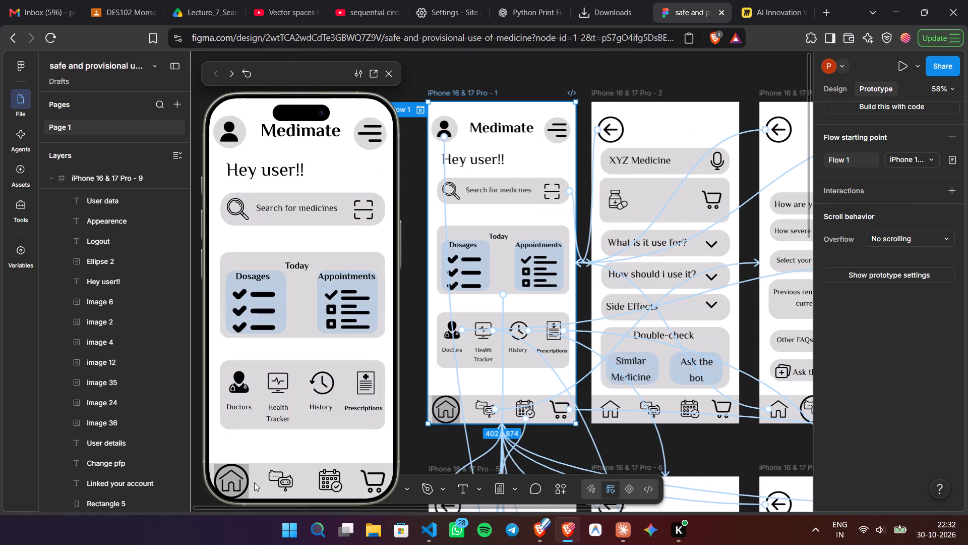
left_click(280, 478)
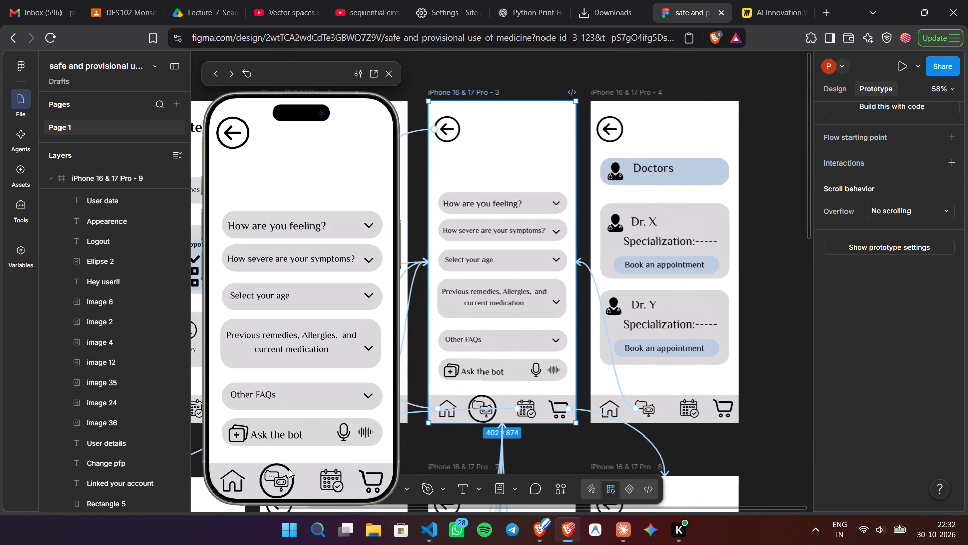
left_click(325, 476)
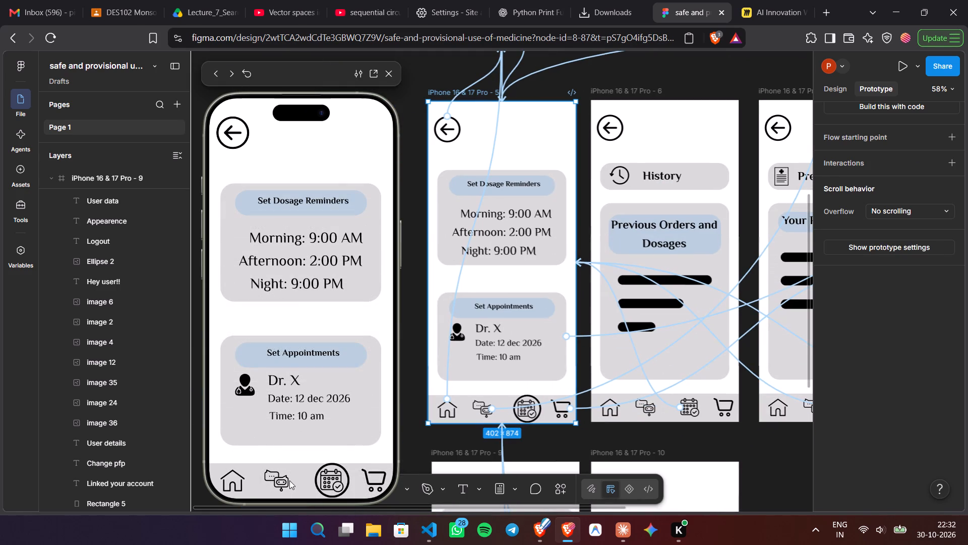
left_click(289, 480)
left_click(283, 480)
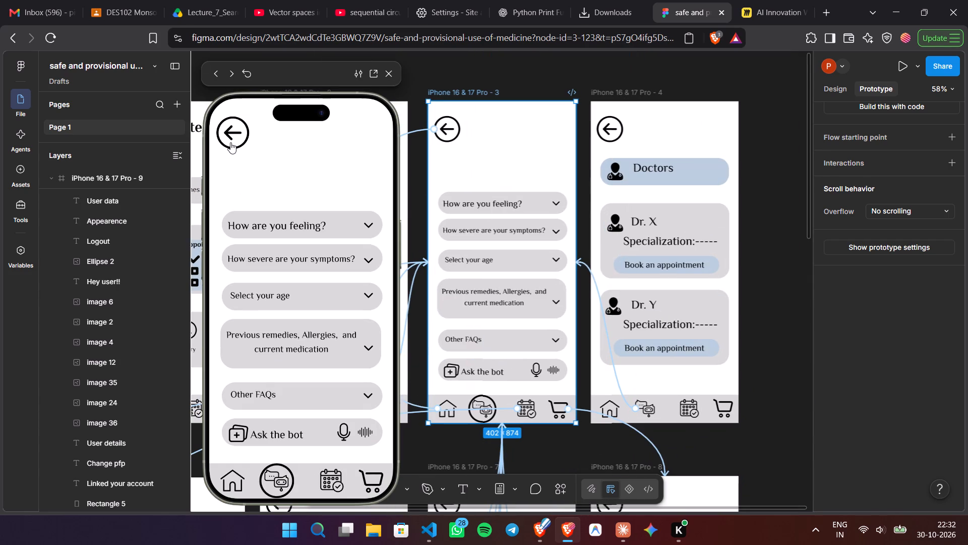
left_click(230, 142)
left_click(393, 73)
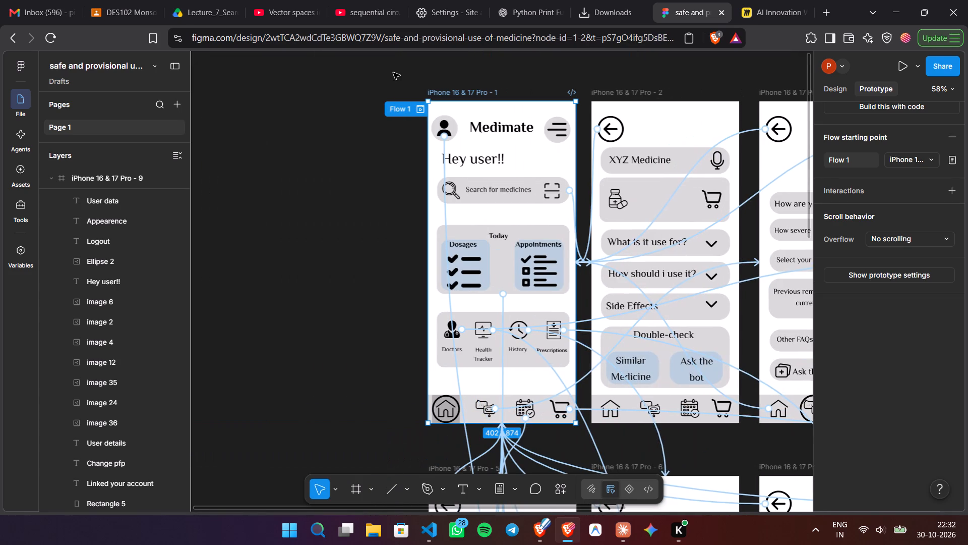
Review the layout and prototype connections of all ten iPhone screens on the canvas.
scroll(350, 221, "left", 1)
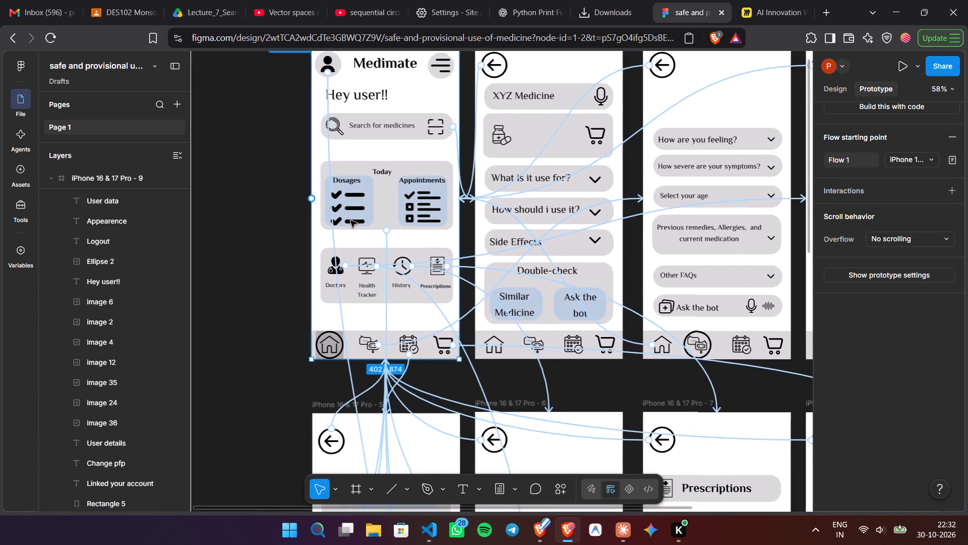
scroll(350, 221, "left", 1)
scroll(528, 290, "down", 1)
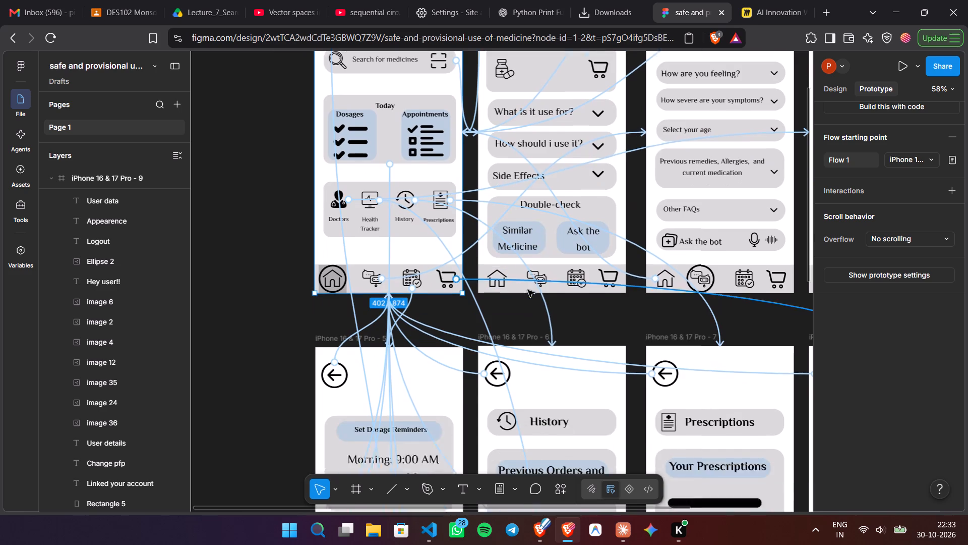
scroll(528, 290, "down", 5)
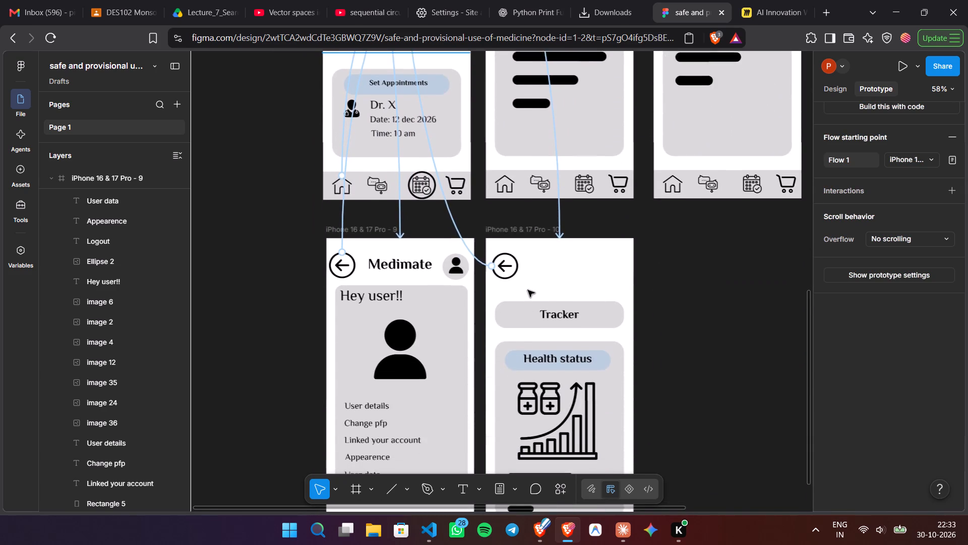
scroll(528, 290, "down", 2)
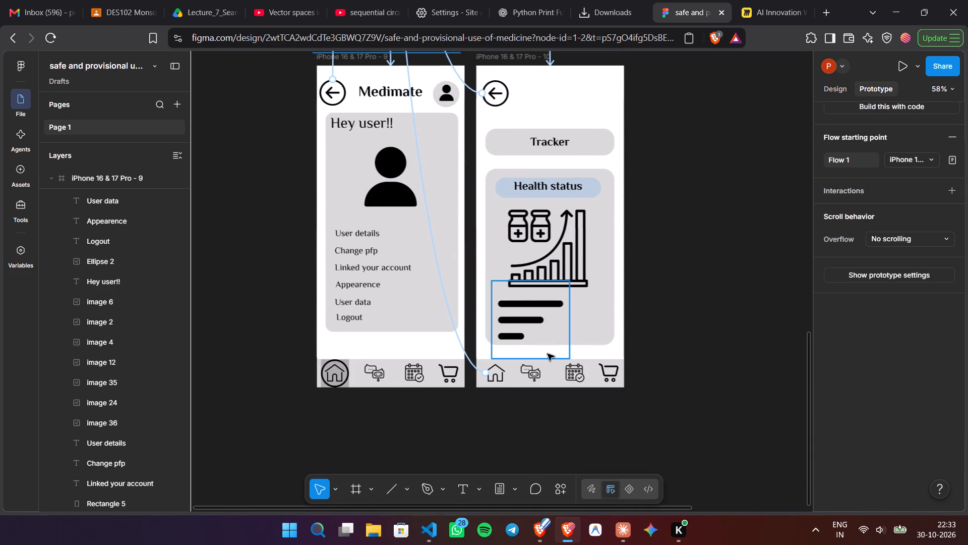
scroll(679, 244, "left", 1)
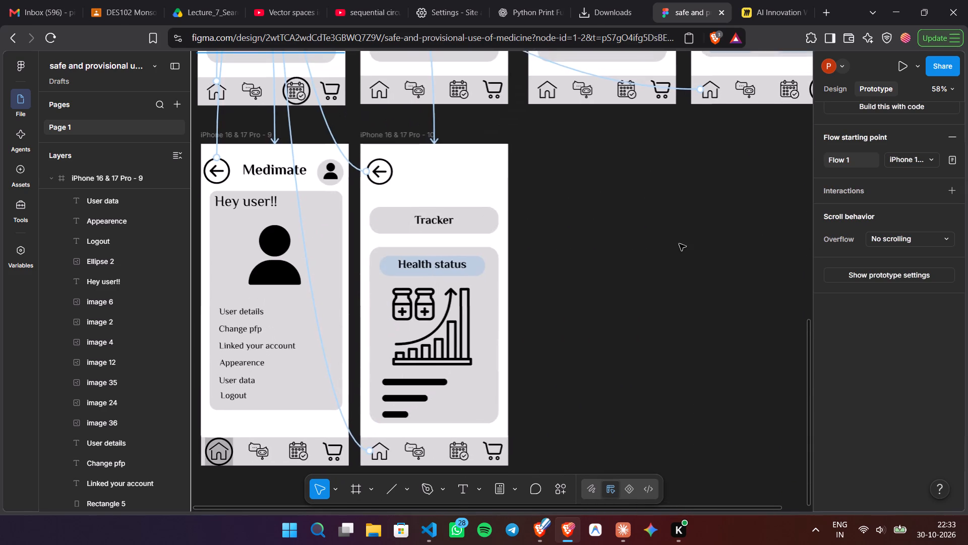
scroll(679, 244, "up", 1)
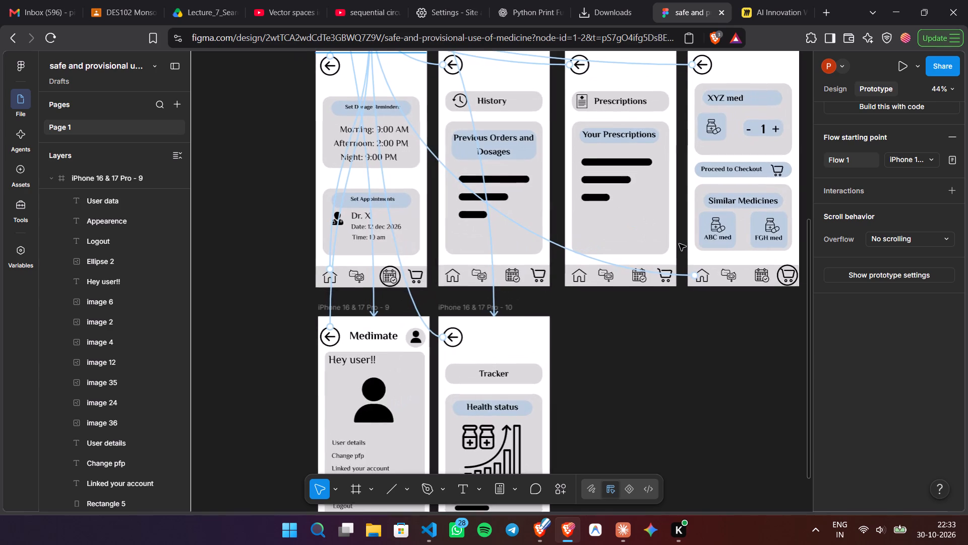
scroll(679, 244, "up", 2)
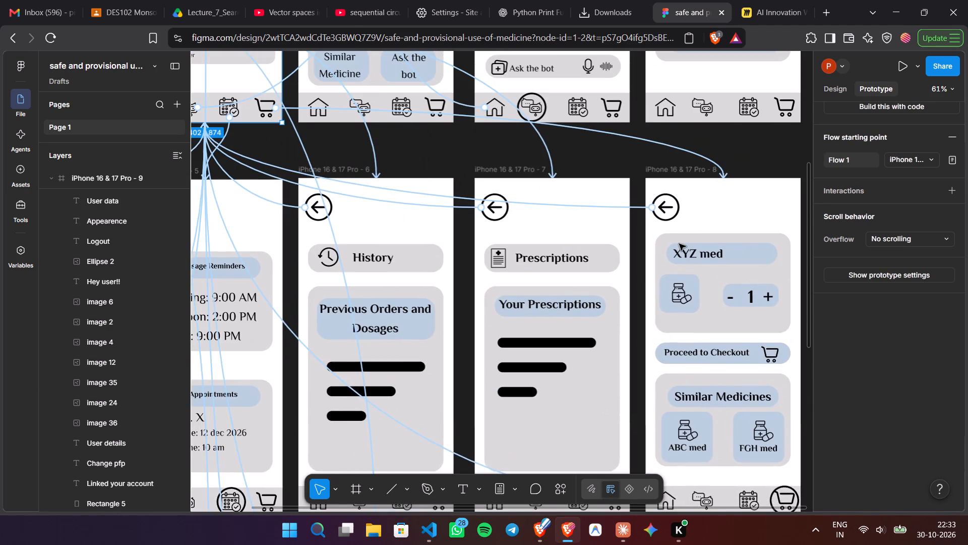
scroll(679, 244, "right", 1)
scroll(679, 244, "up", 3)
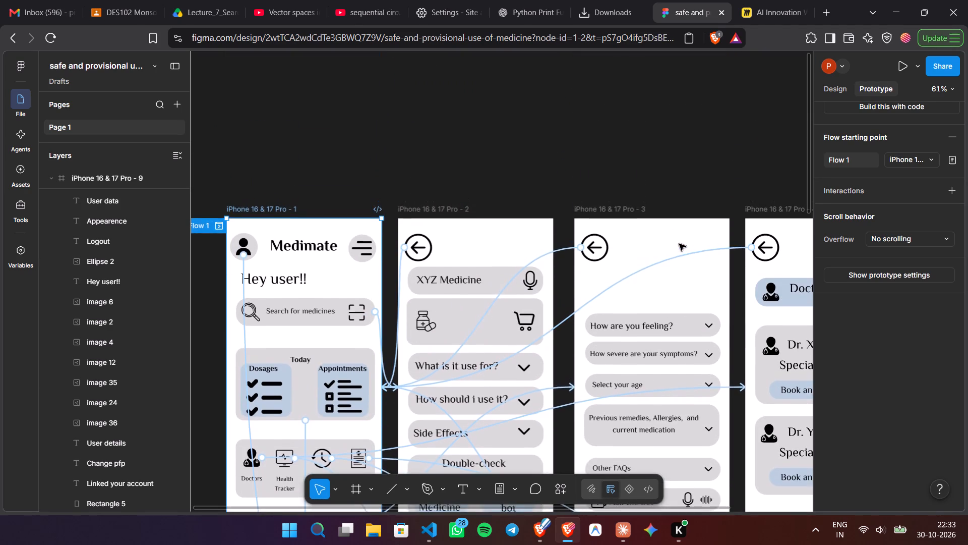
Delete the hamburger menu icon and its grey background circle from the header of the "iPhone 16 & 17 Pro - 1" home screen.
scroll(679, 244, "down", 1)
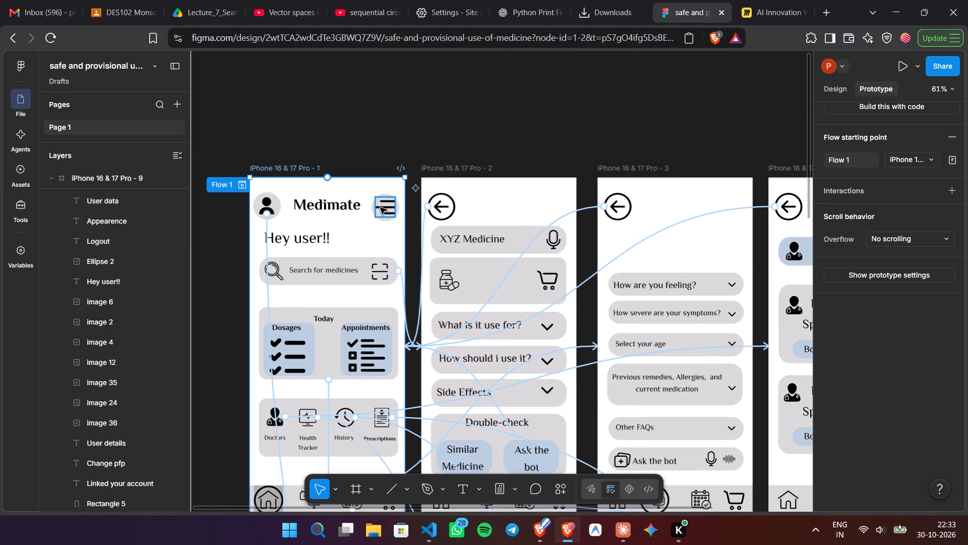
left_click(382, 209)
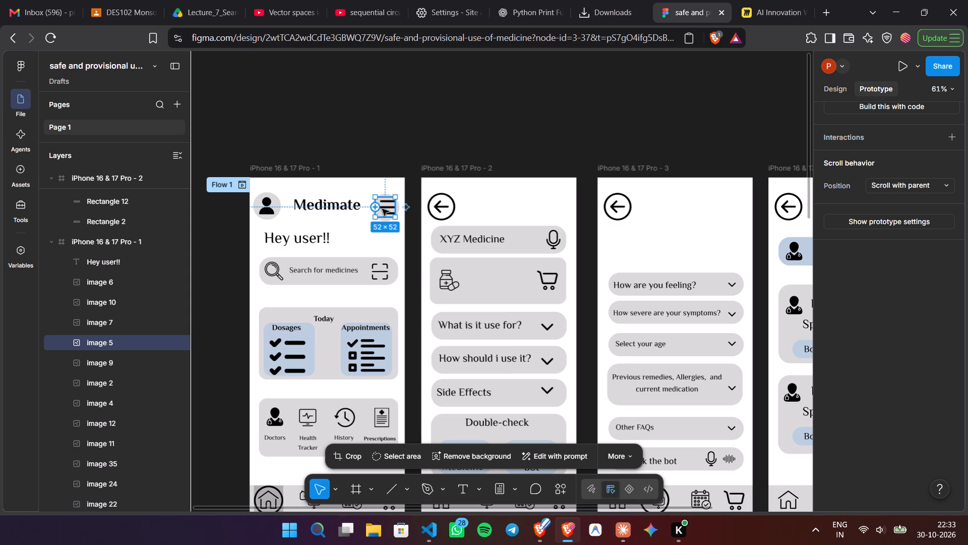
key("Delete")
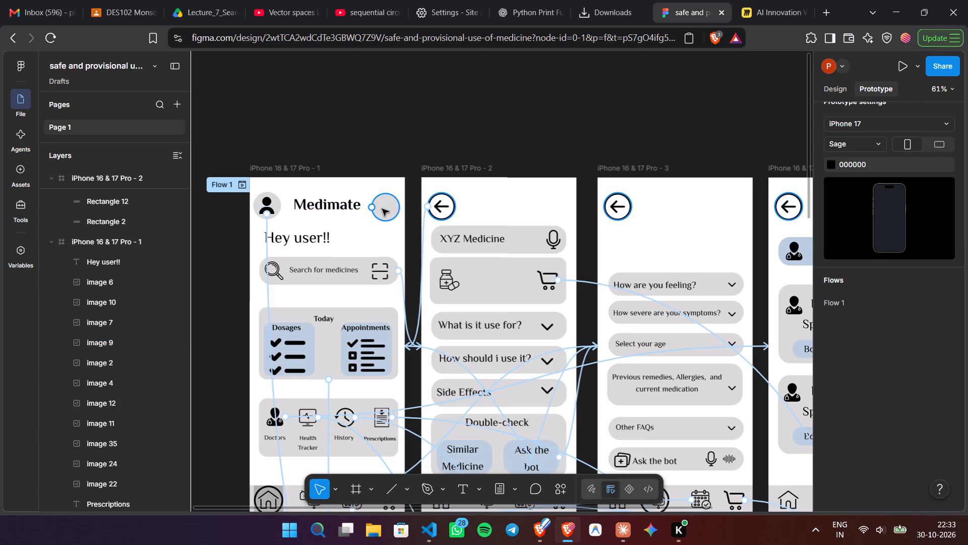
left_click(268, 204)
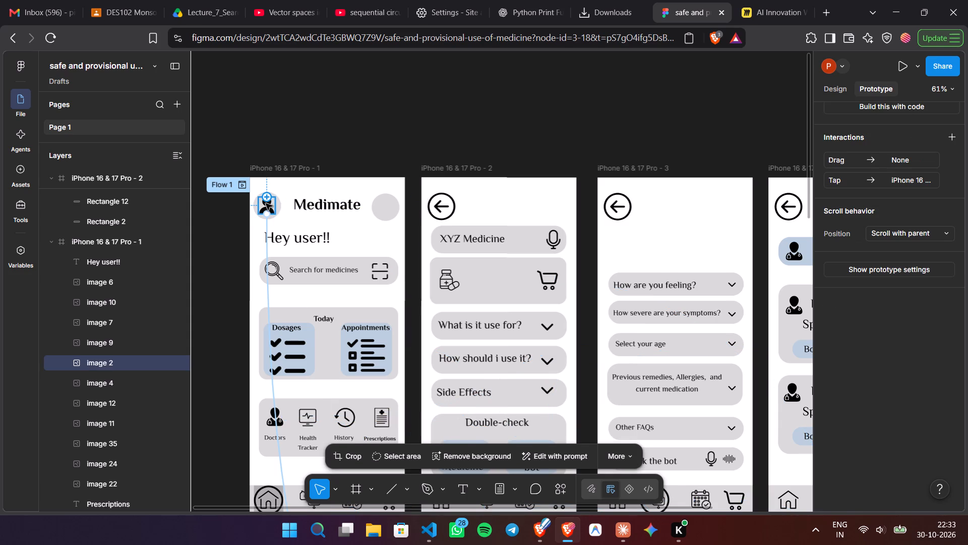
left_click(393, 211)
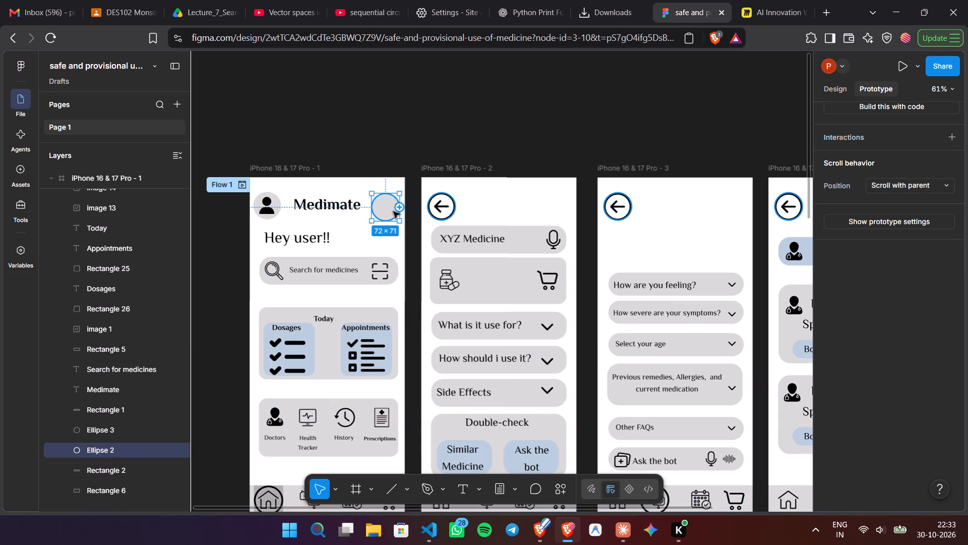
key("Delete")
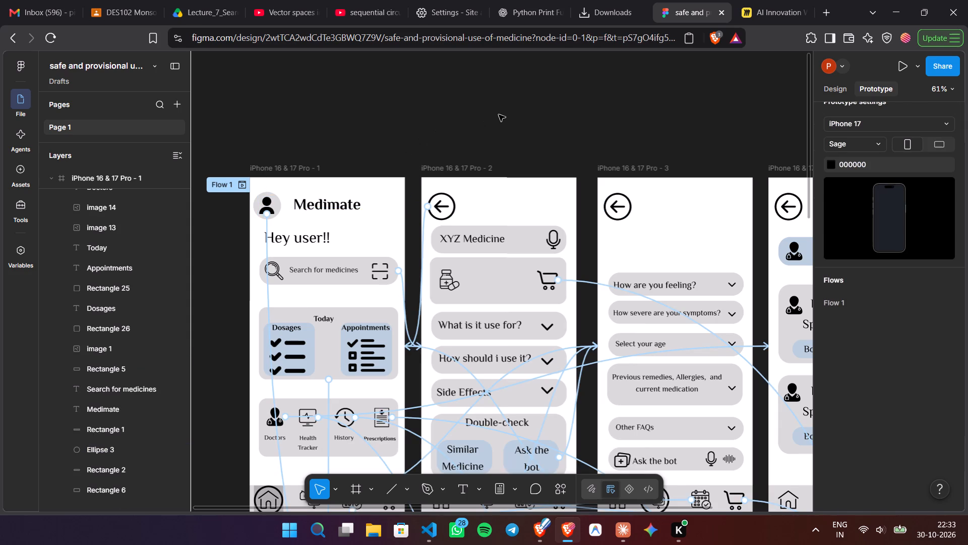
Move the home screen's profile icon together with its grey circle to the right of the Medimate title.
left_click(839, 88)
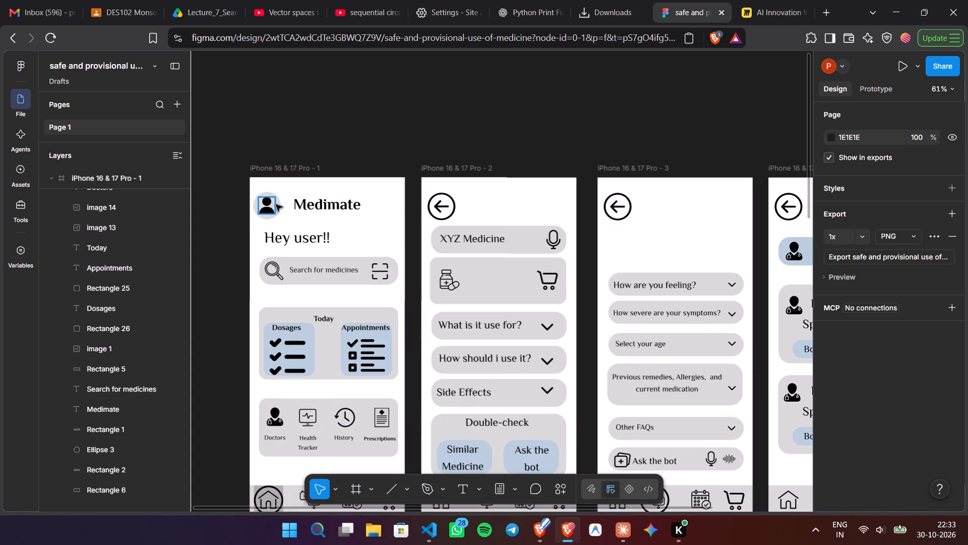
left_click_drag(285, 216, 261, 200)
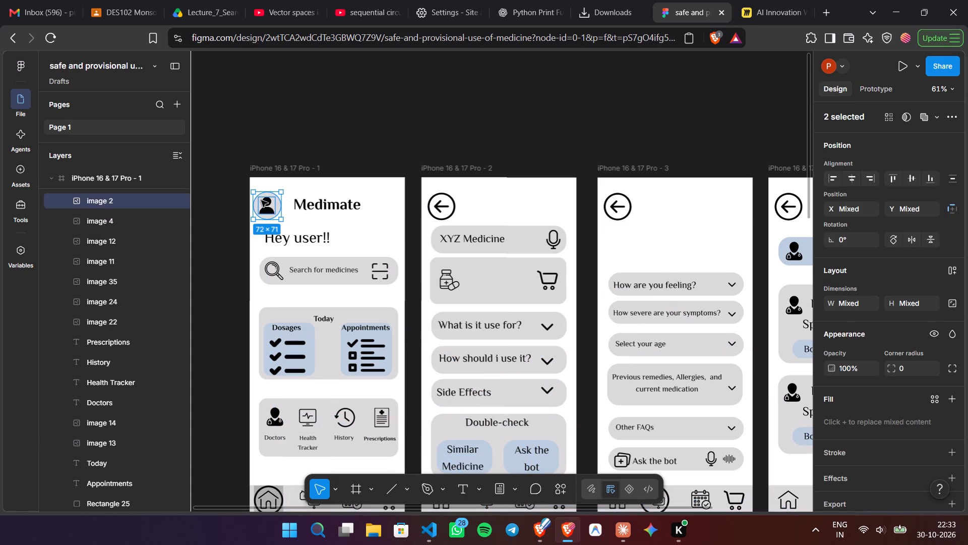
left_click_drag(271, 206, 325, 211)
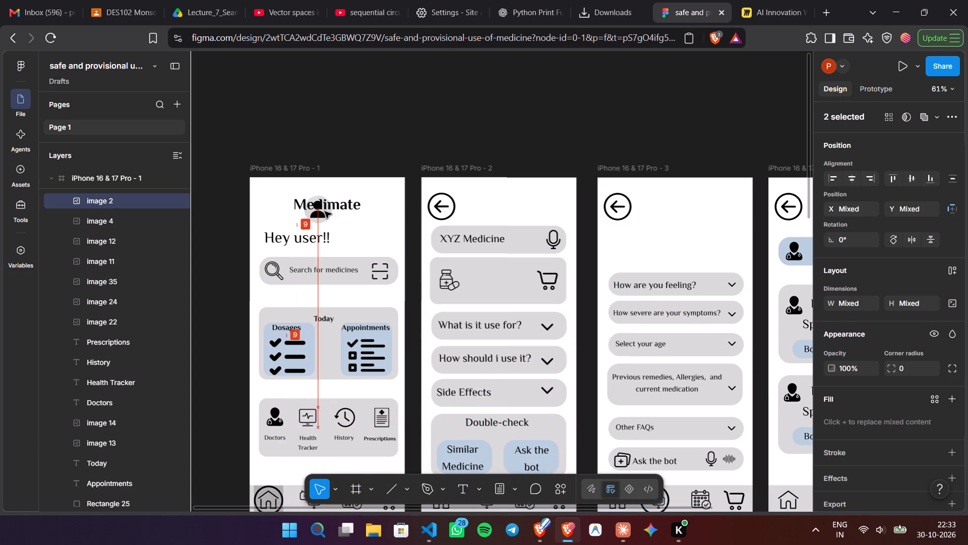
left_click_drag(325, 211, 388, 204)
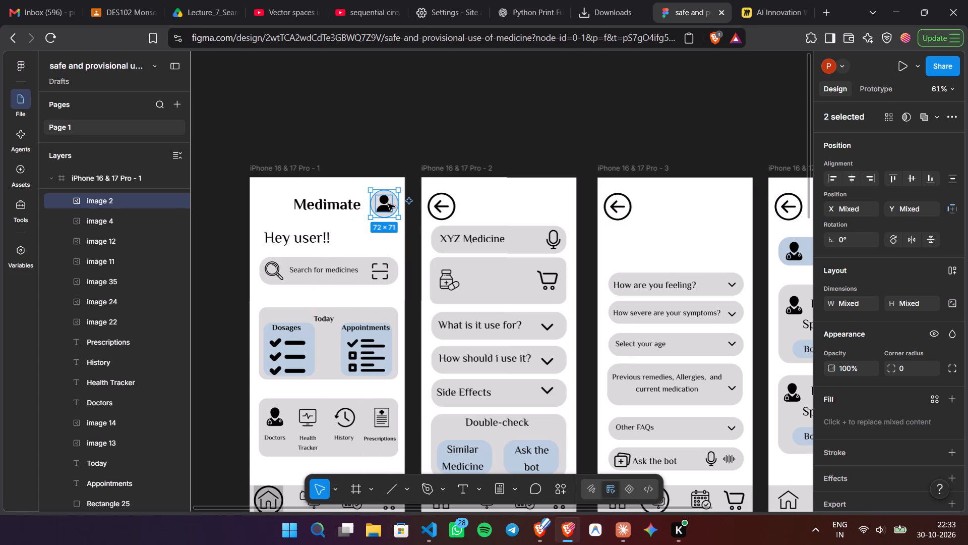
left_click(433, 118)
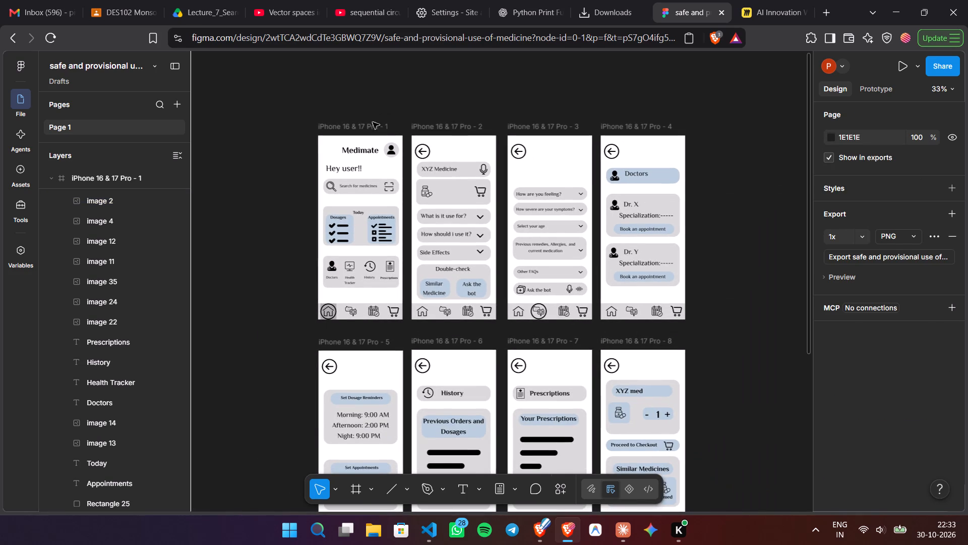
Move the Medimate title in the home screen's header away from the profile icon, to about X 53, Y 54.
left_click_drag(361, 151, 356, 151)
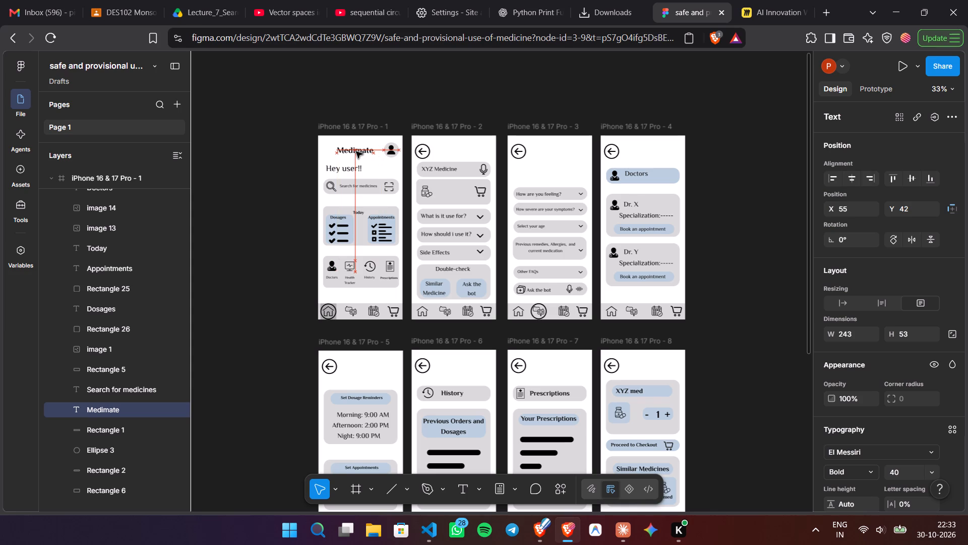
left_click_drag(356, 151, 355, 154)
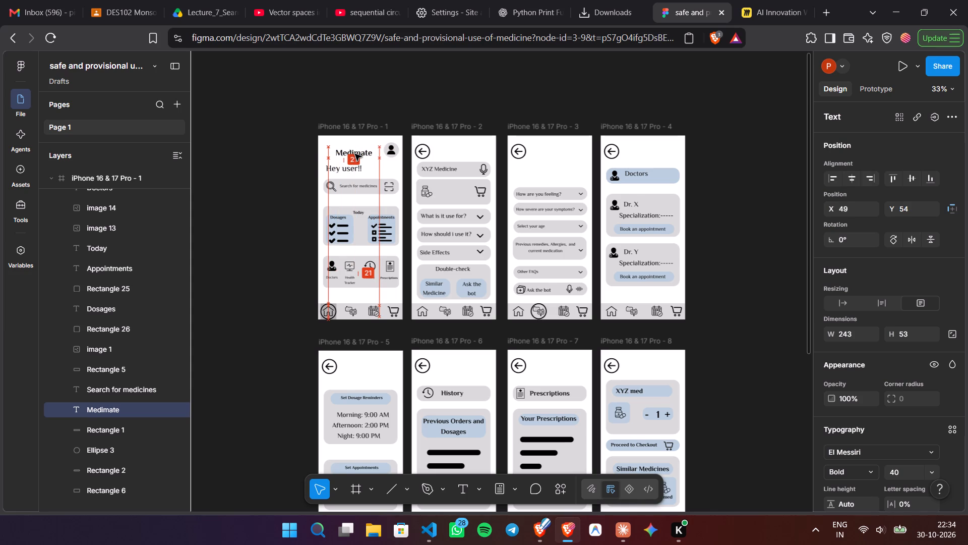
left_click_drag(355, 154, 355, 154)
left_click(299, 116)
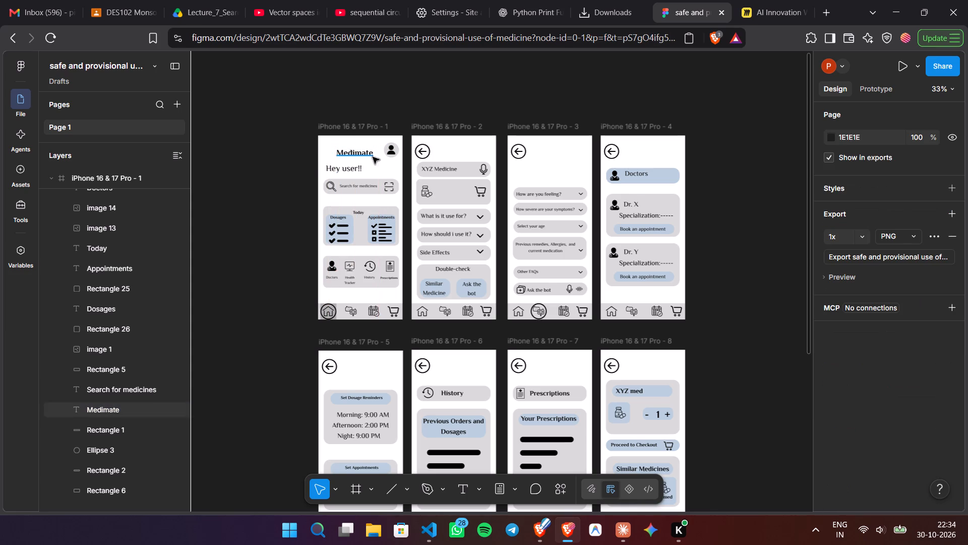
Open the prototype preview from the Flow 1 starting point on the home screen.
left_click(879, 83)
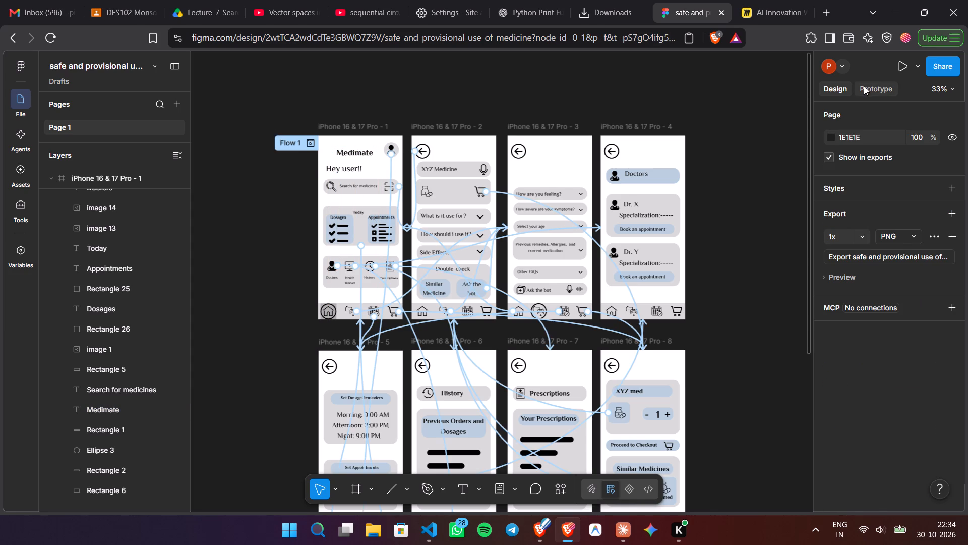
left_click(310, 145)
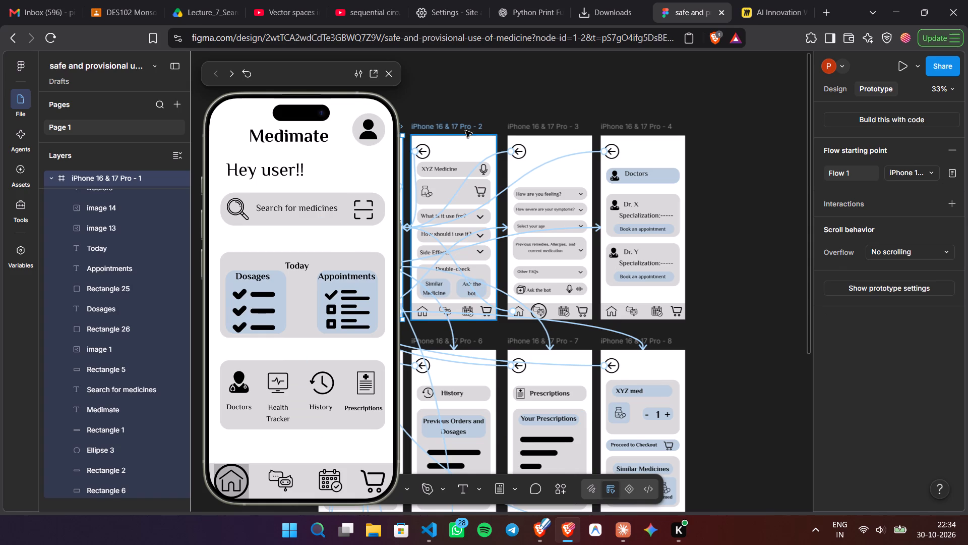
Reposition the Medimate title between the screen's edge and the profile icon, at about X 75, Y 57.
scroll(576, 101, "right", 2)
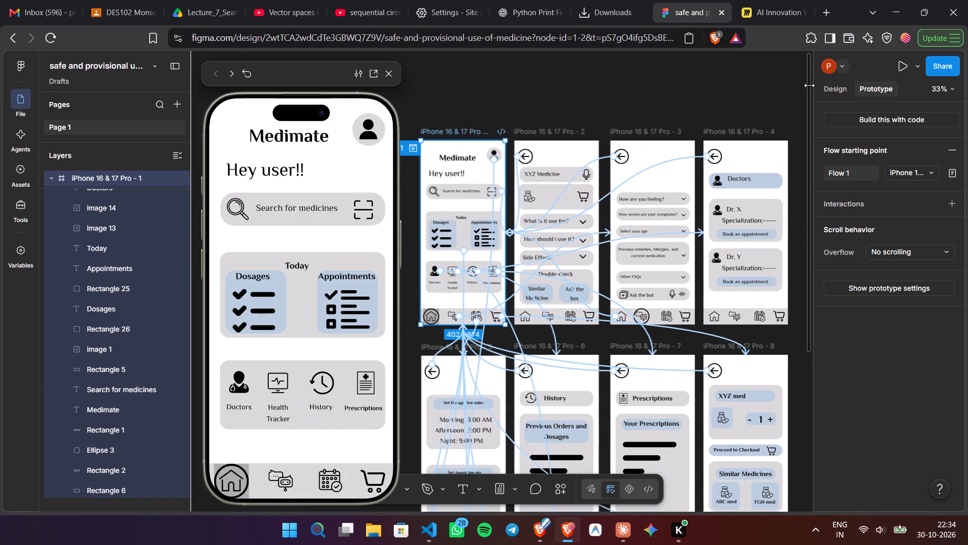
left_click(829, 90)
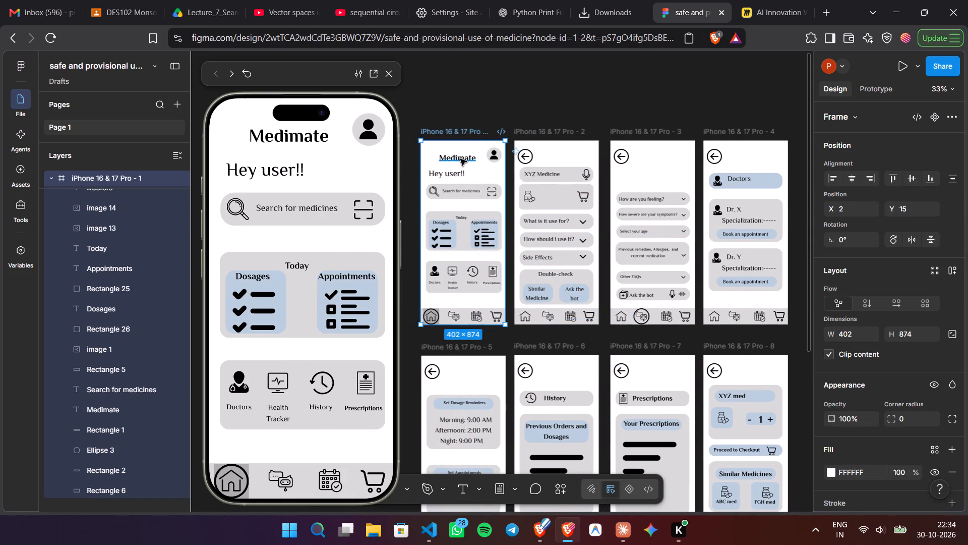
left_click(460, 159)
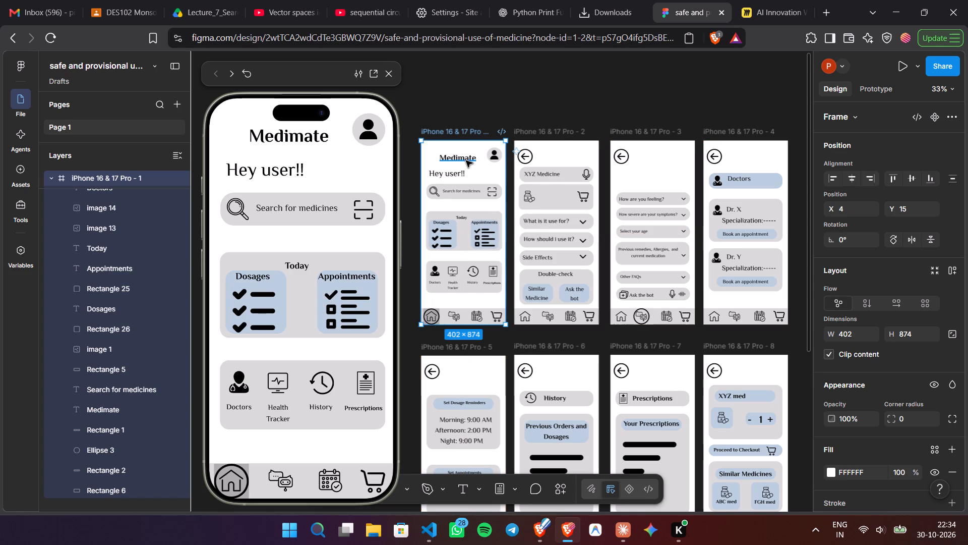
left_click(466, 160)
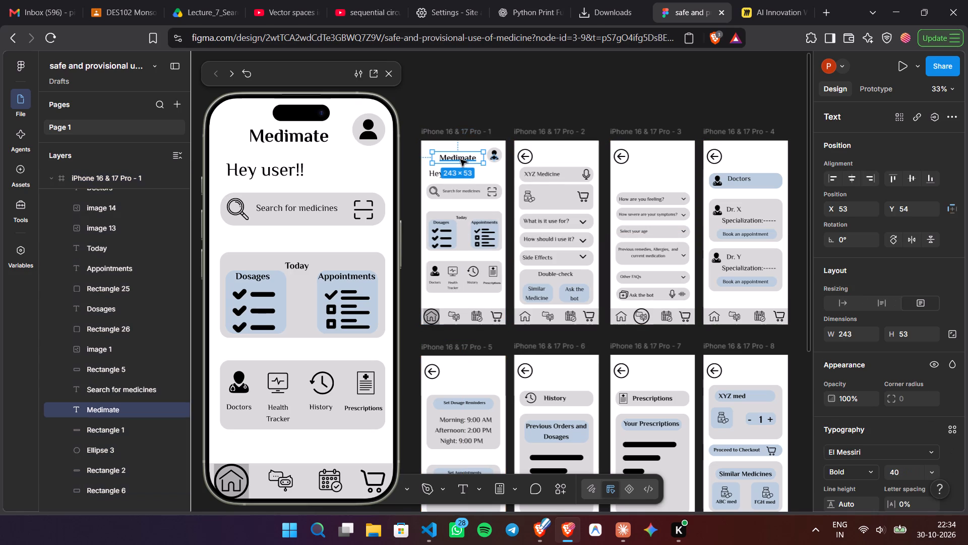
left_click_drag(460, 159, 465, 163)
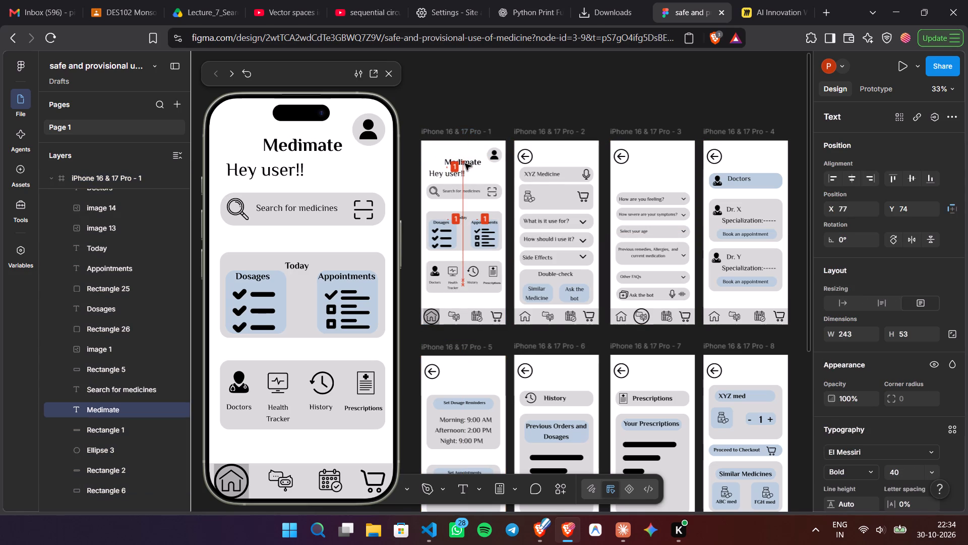
left_click_drag(465, 163, 466, 160)
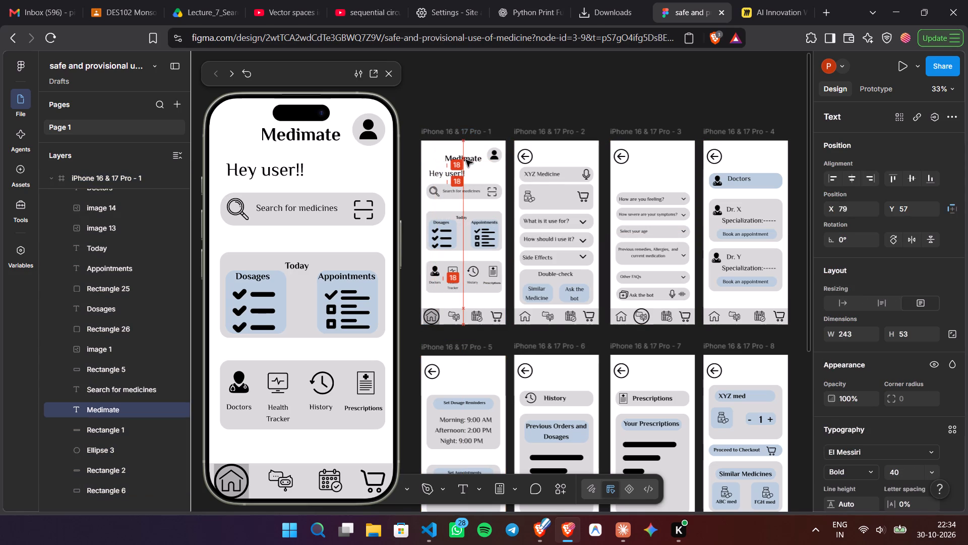
left_click_drag(466, 160, 467, 160)
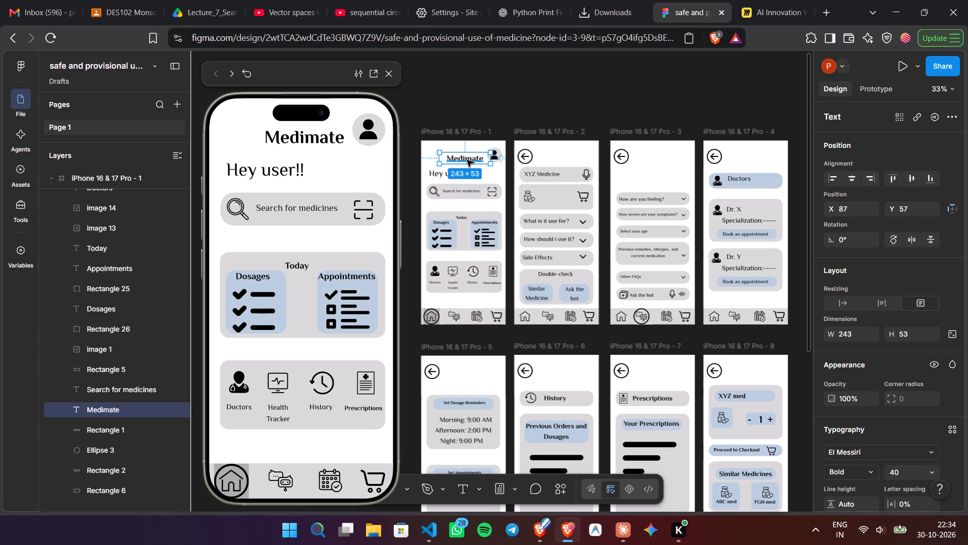
left_click(468, 160)
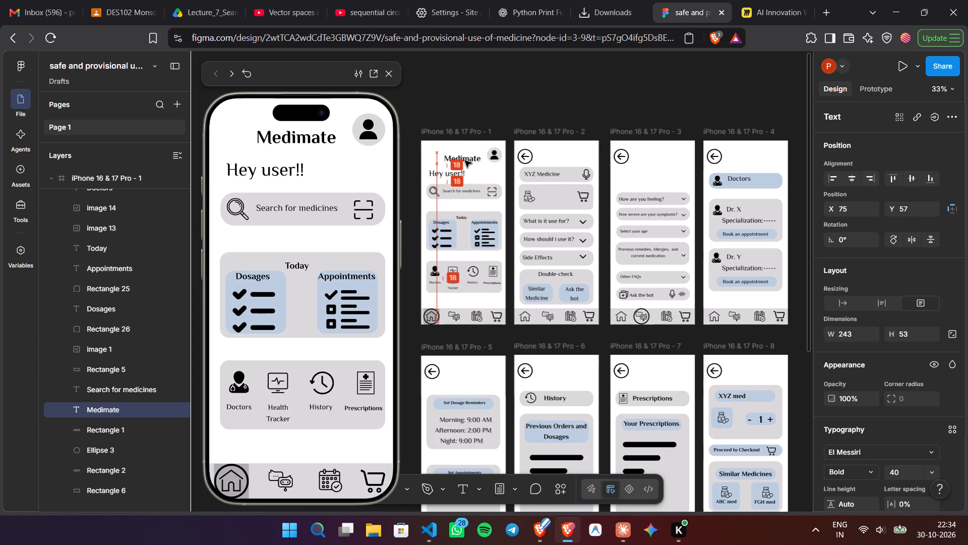
left_click(500, 97)
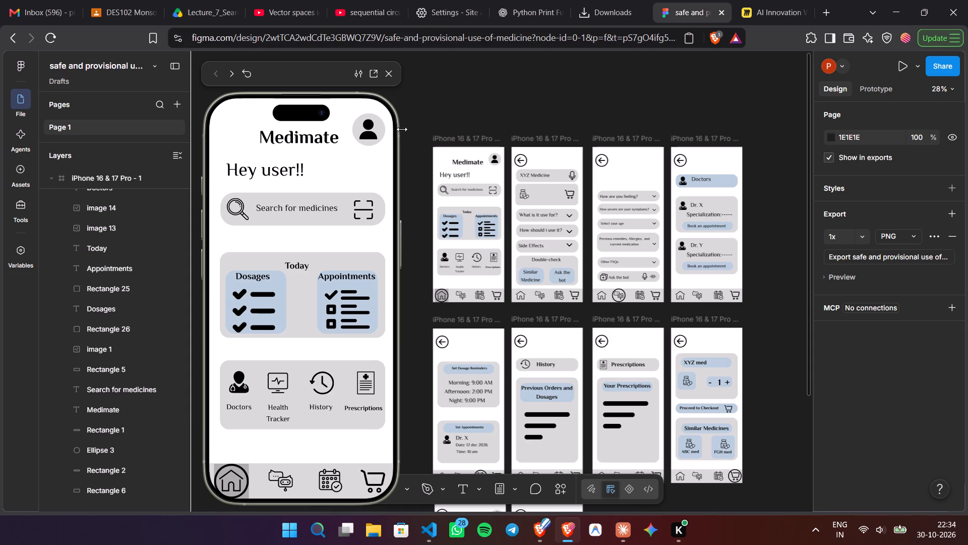
Test the home screen's profile icon and Today card in the preview, returning home with each screen's back arrow.
left_click(357, 168)
left_click(357, 168)
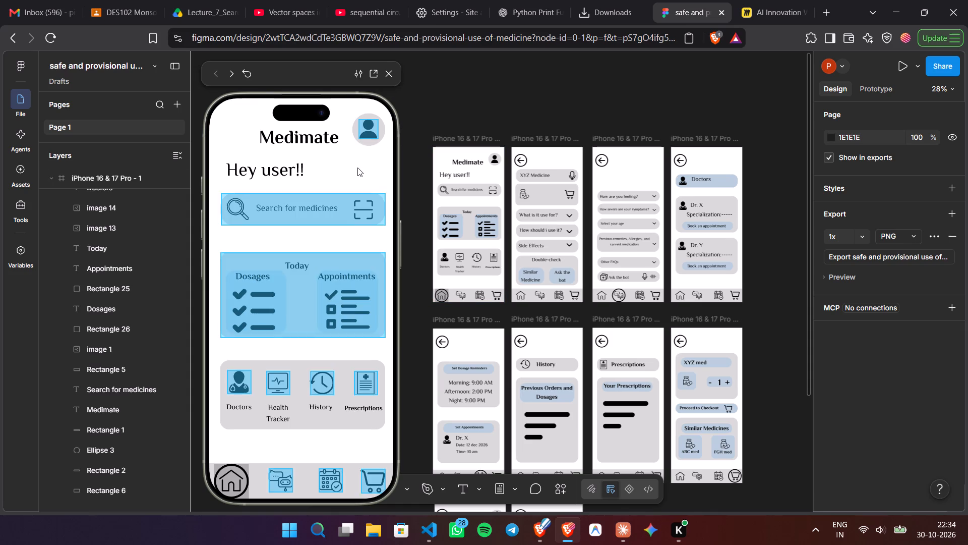
left_click(357, 168)
left_click(368, 132)
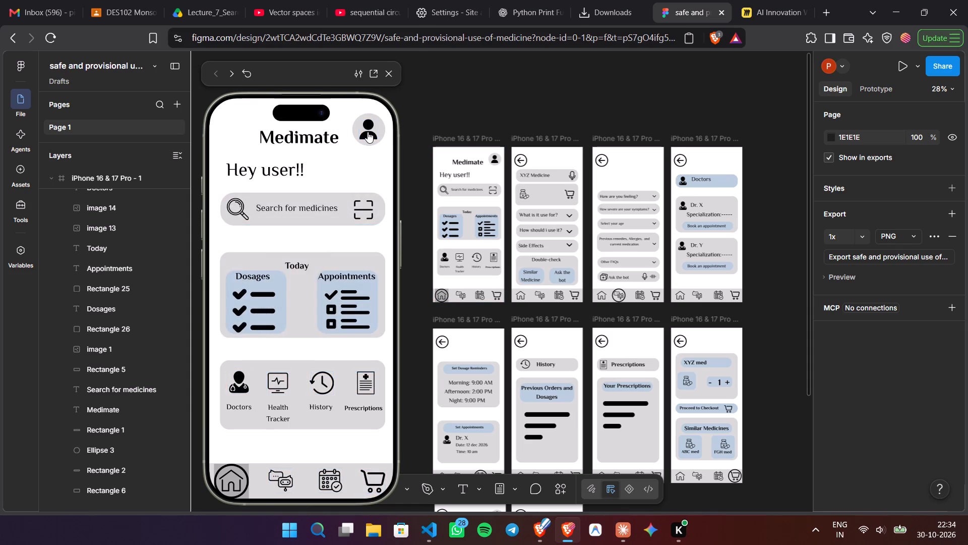
left_click(223, 132)
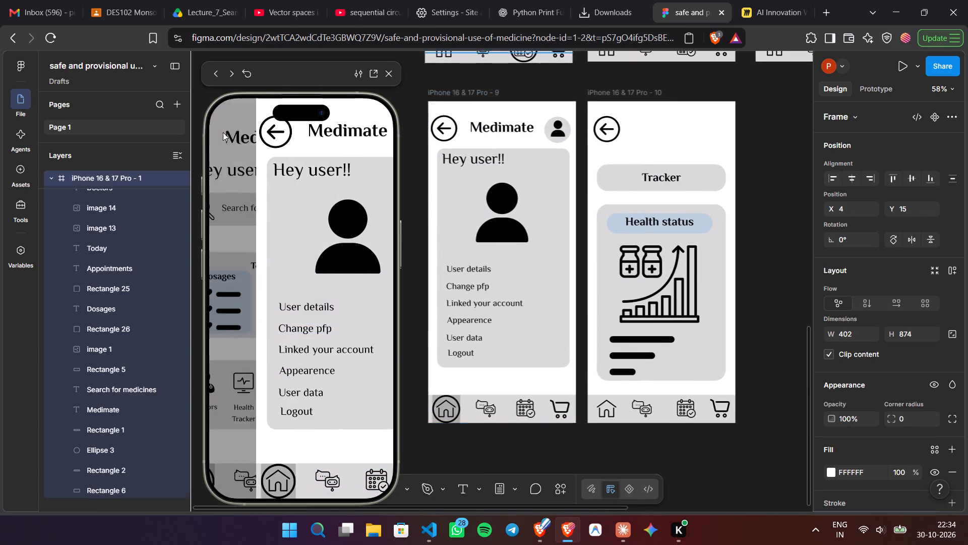
left_click(258, 283)
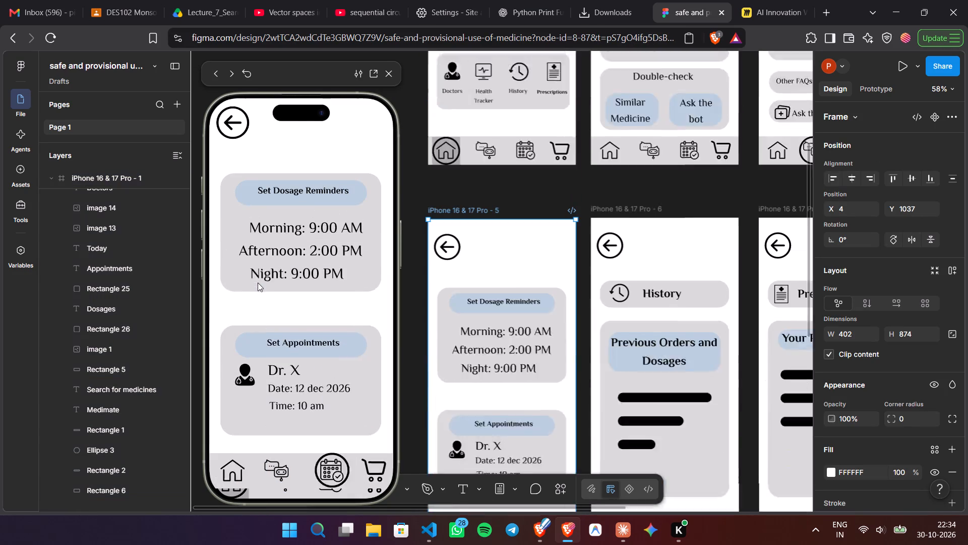
left_click(225, 136)
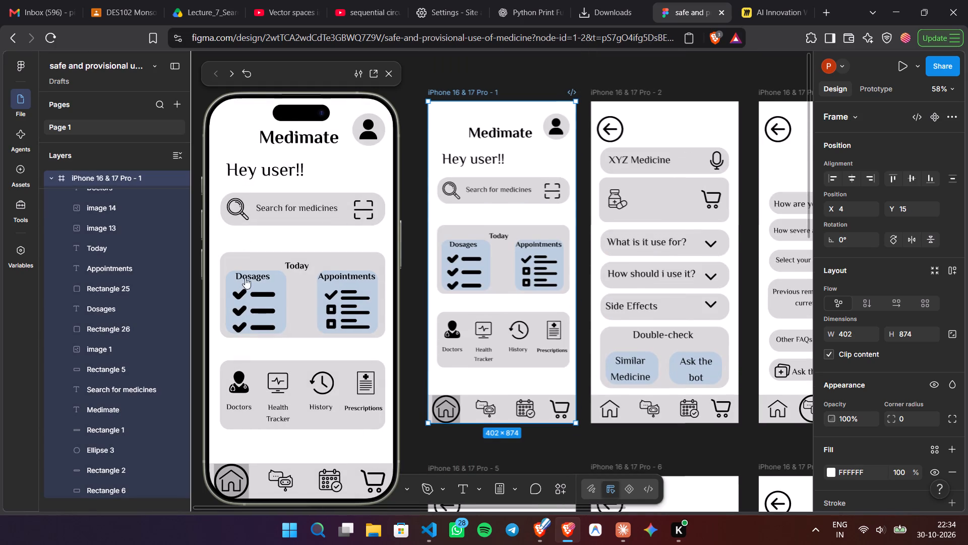
Test the Today card, the Set Appointments card's Dr. X entry and the Doctors screen's doctor cards in the preview.
left_click(250, 290)
left_click(319, 326)
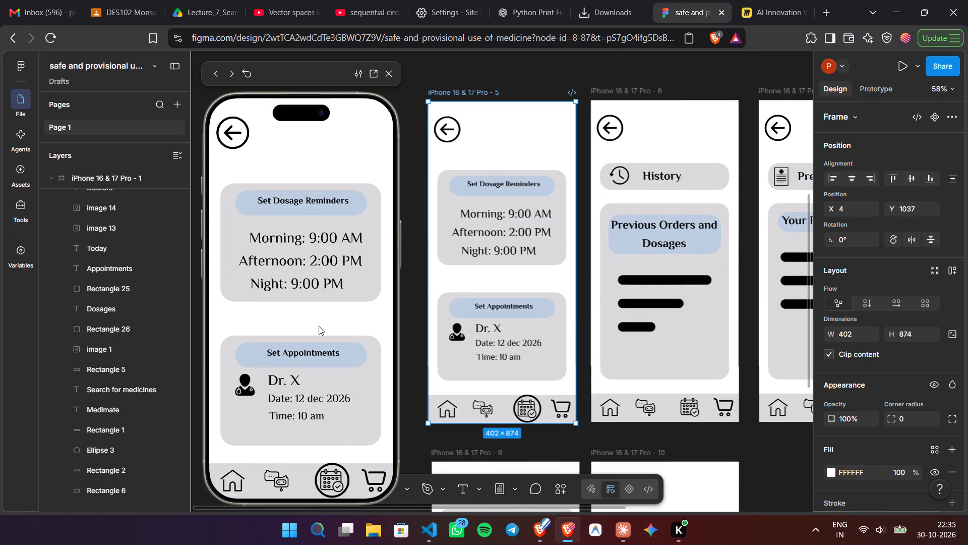
left_click(295, 207)
left_click(302, 403)
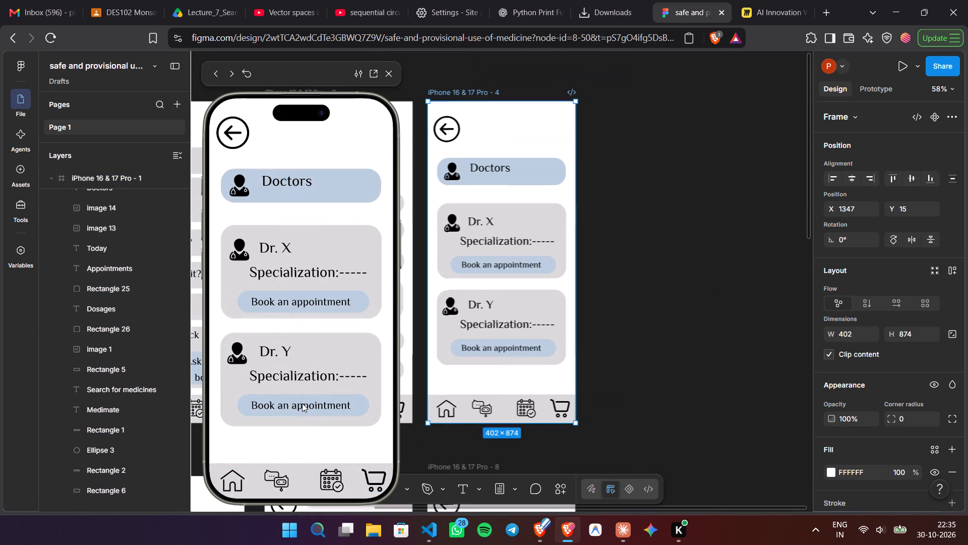
left_click(261, 273)
left_click(265, 234)
Link the calendar icon on "iPhone 16 & 17 Pro - 4" to "iPhone 16 & 17 Pro - 5" with an on-tap Dissolve transition.
left_click(530, 408)
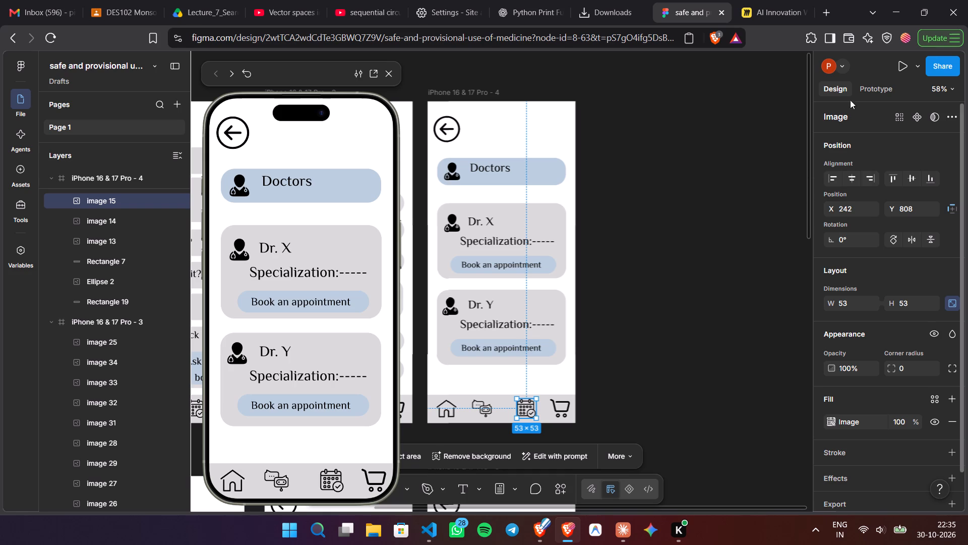
left_click(866, 84)
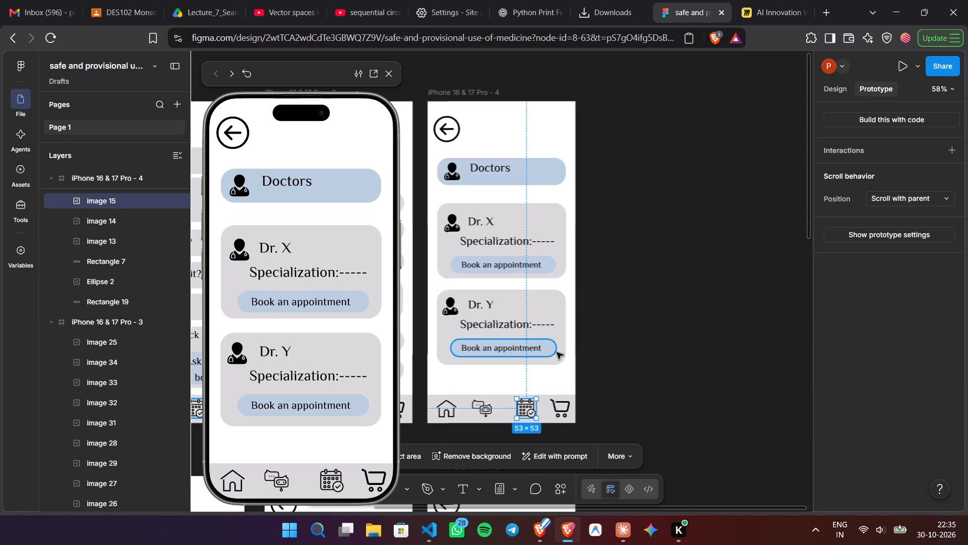
scroll(557, 352, "right", 2)
scroll(557, 352, "down", 1)
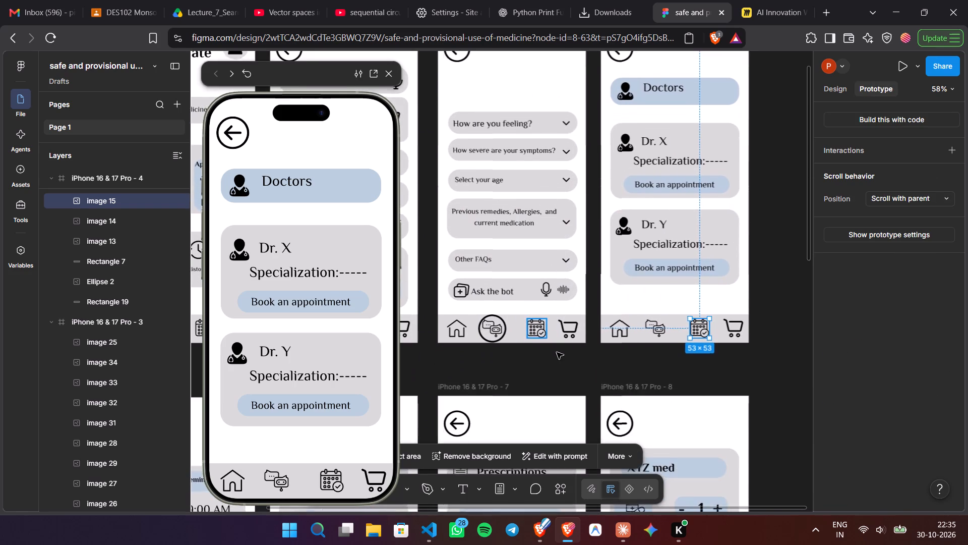
scroll(557, 352, "down", 1)
scroll(557, 352, "right", 1)
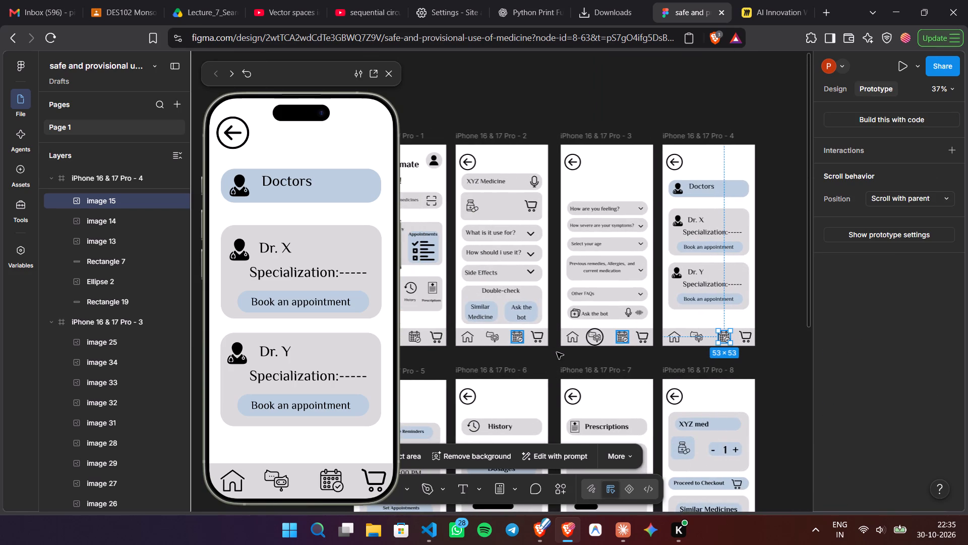
scroll(598, 322, "down", 1)
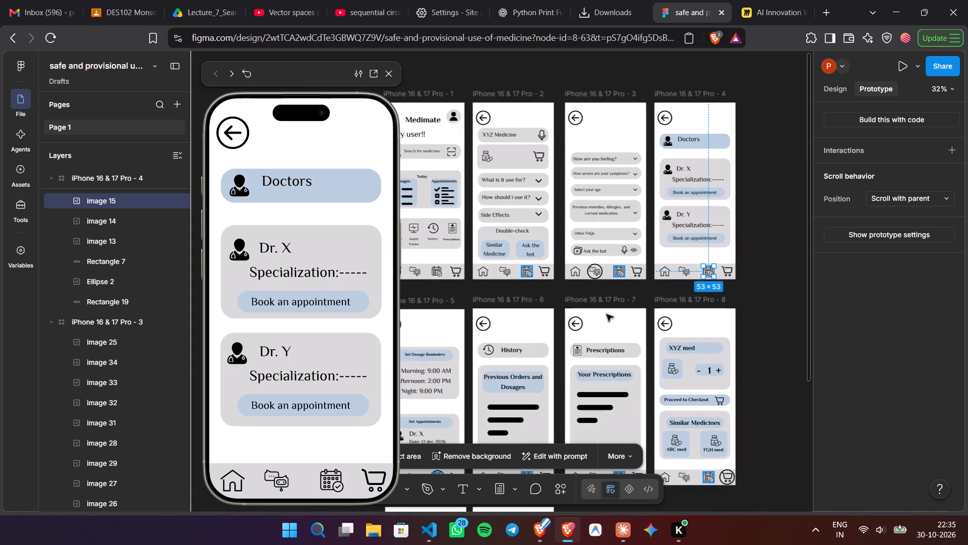
scroll(560, 301, "down", 1)
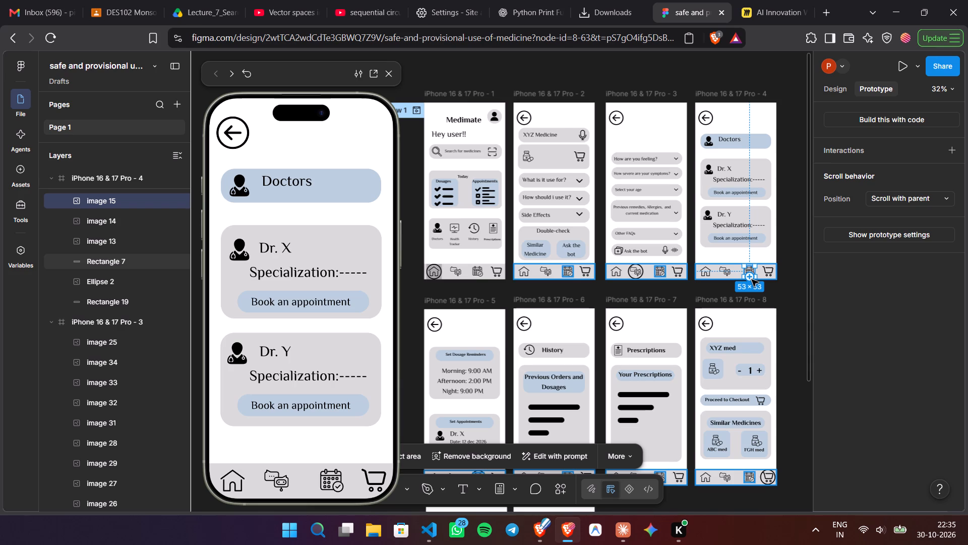
left_click_drag(752, 280, 477, 311)
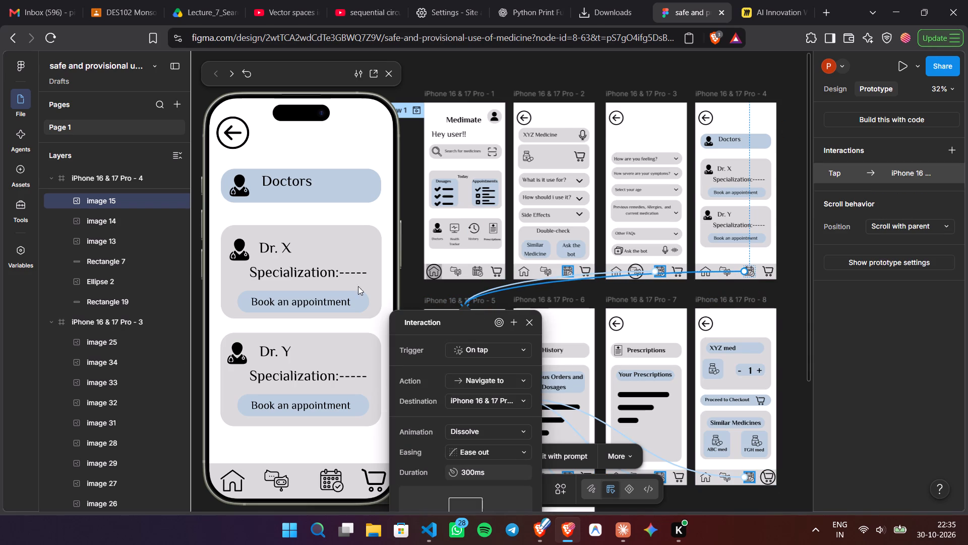
left_click(355, 312)
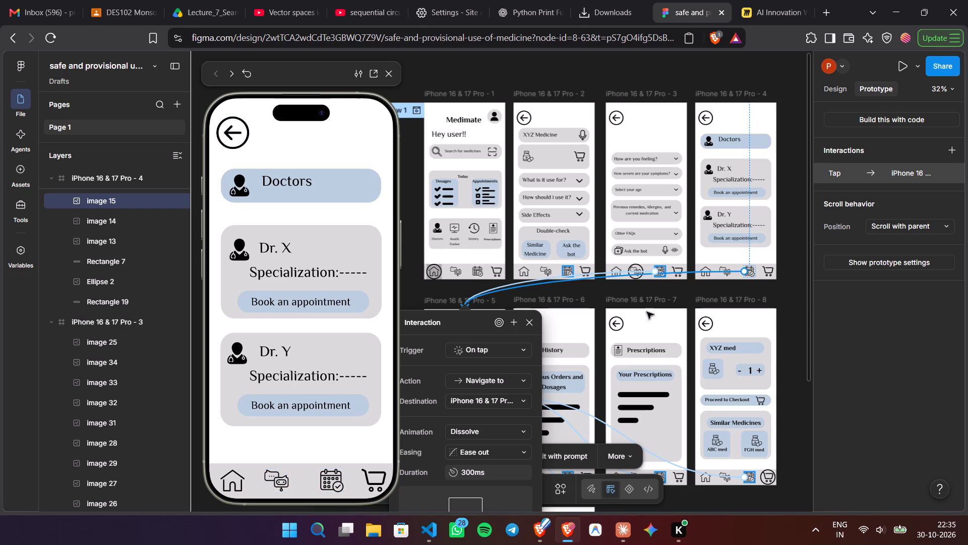
Link the cart icon in the bottom bar of "iPhone 16 & 17 Pro - 4" to "iPhone 16 & 17 Pro - 8".
left_click(770, 276)
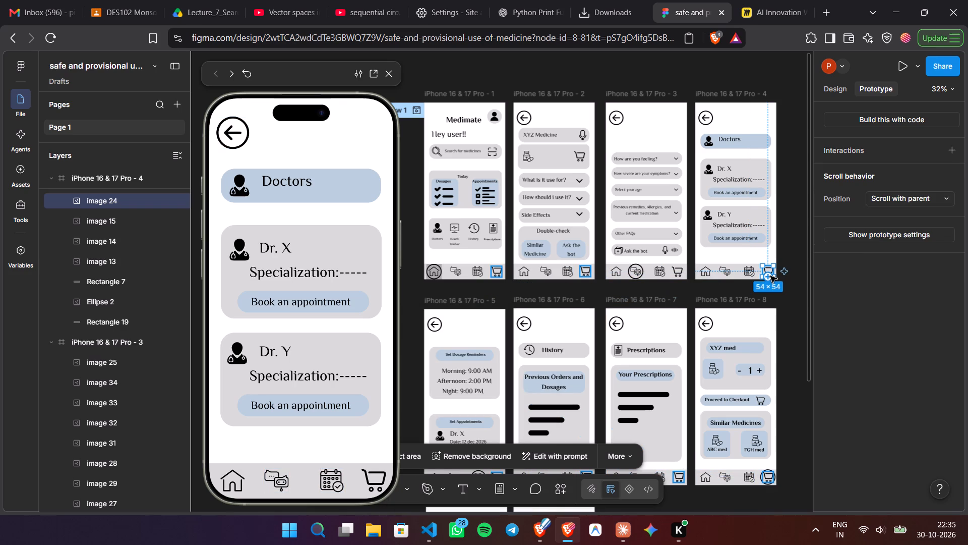
left_click_drag(768, 277, 748, 316)
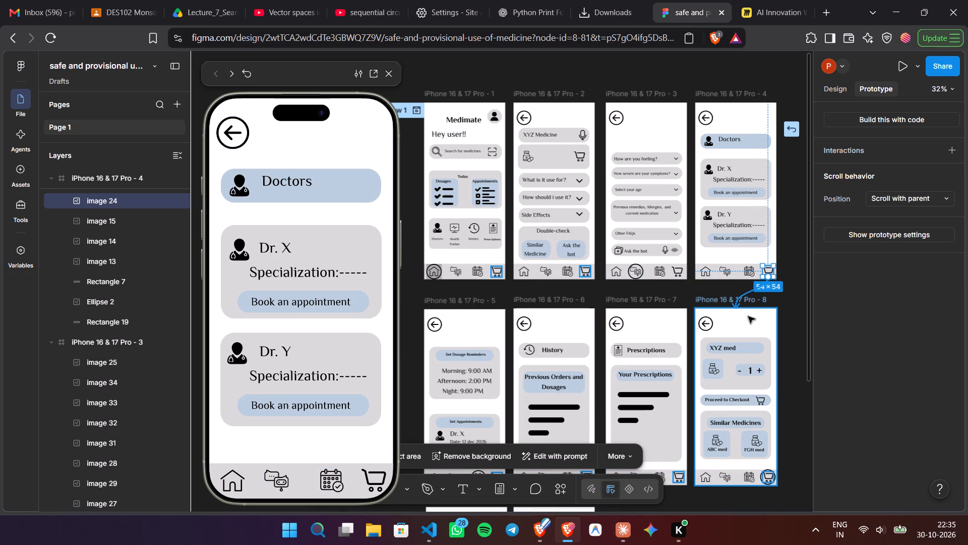
left_click(792, 286)
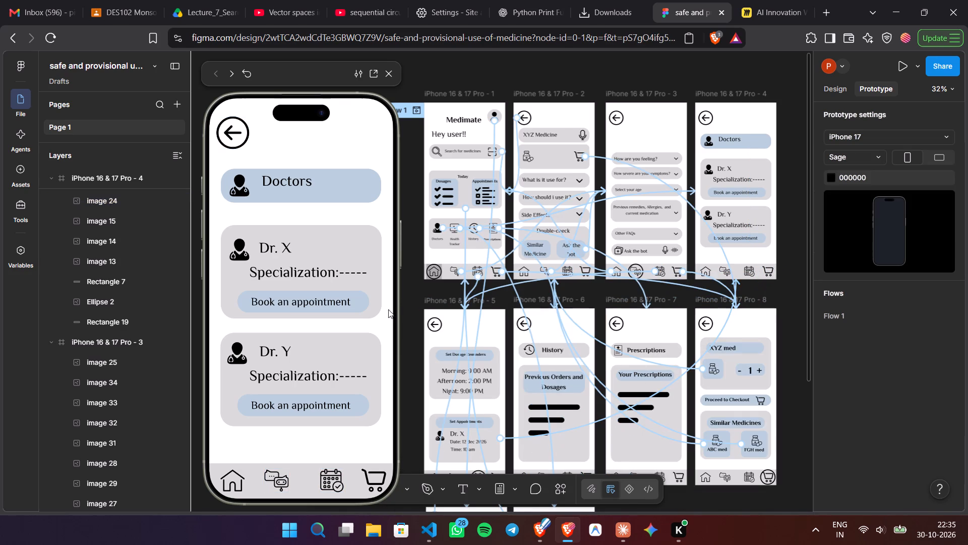
Test the Doctors screen's back arrow and the home screen's chatbot, calendar and cart icons in the preview, returning home from each screen.
left_click(373, 322)
left_click(373, 322)
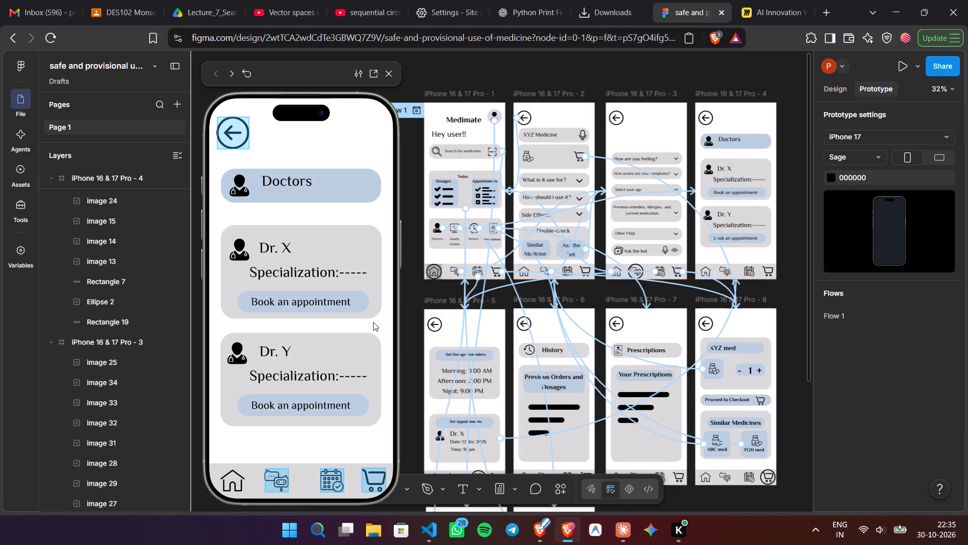
left_click(235, 130)
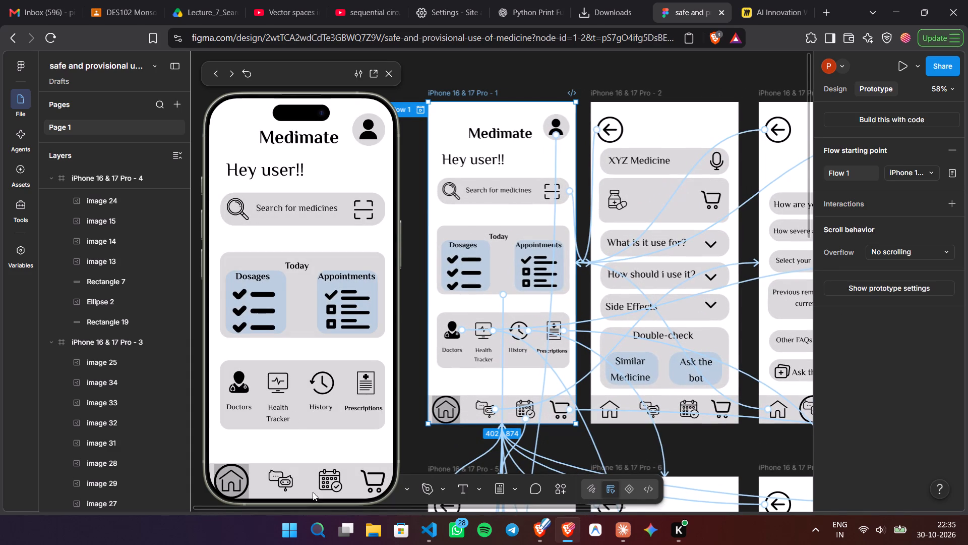
left_click(274, 475)
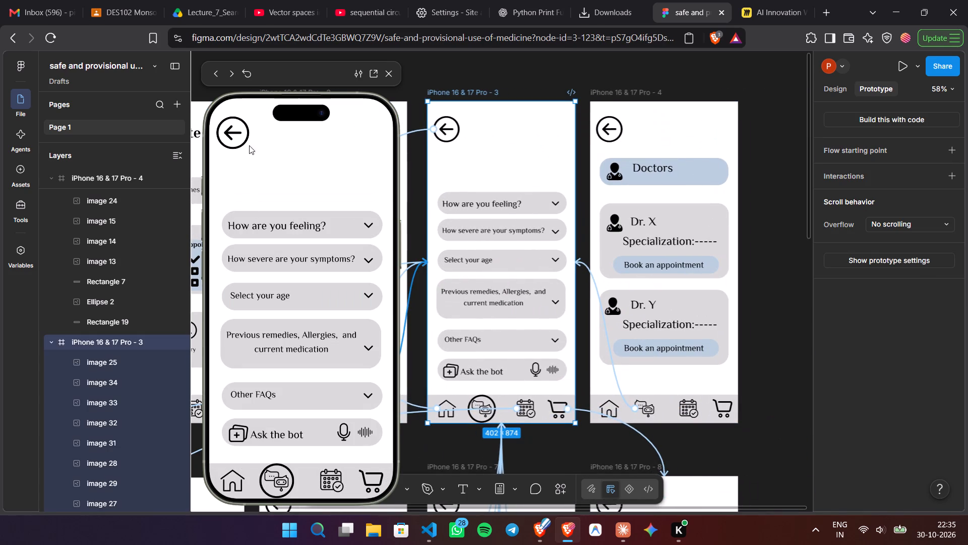
left_click(238, 145)
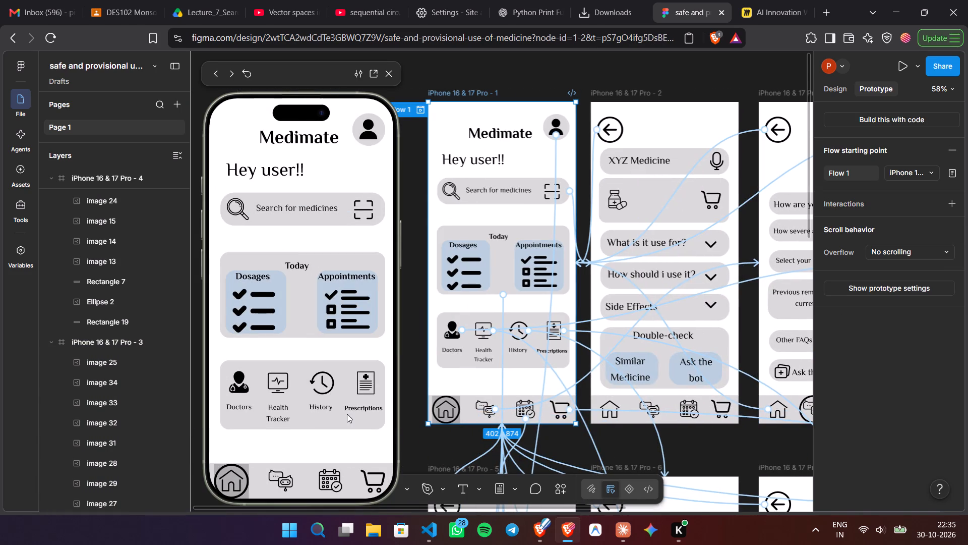
left_click(332, 474)
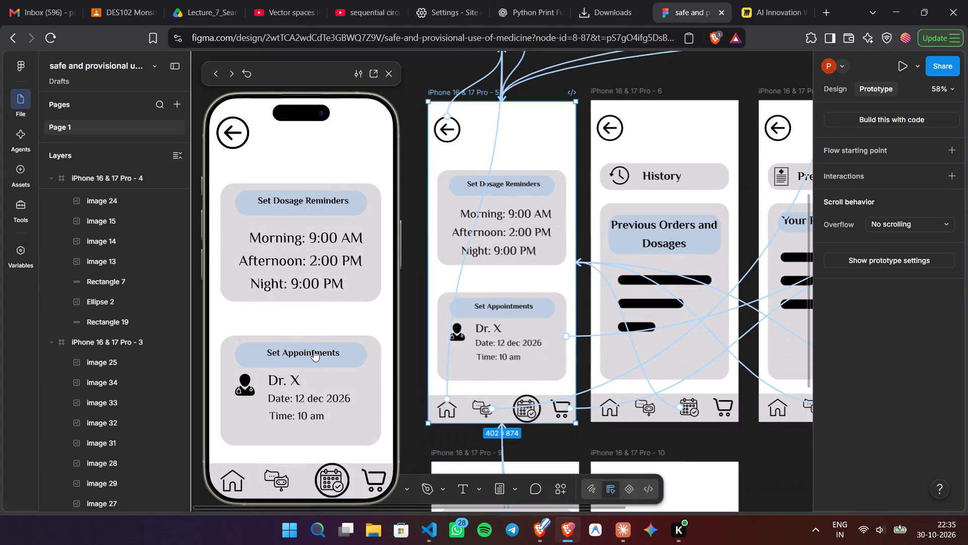
left_click(324, 314)
left_click(324, 314)
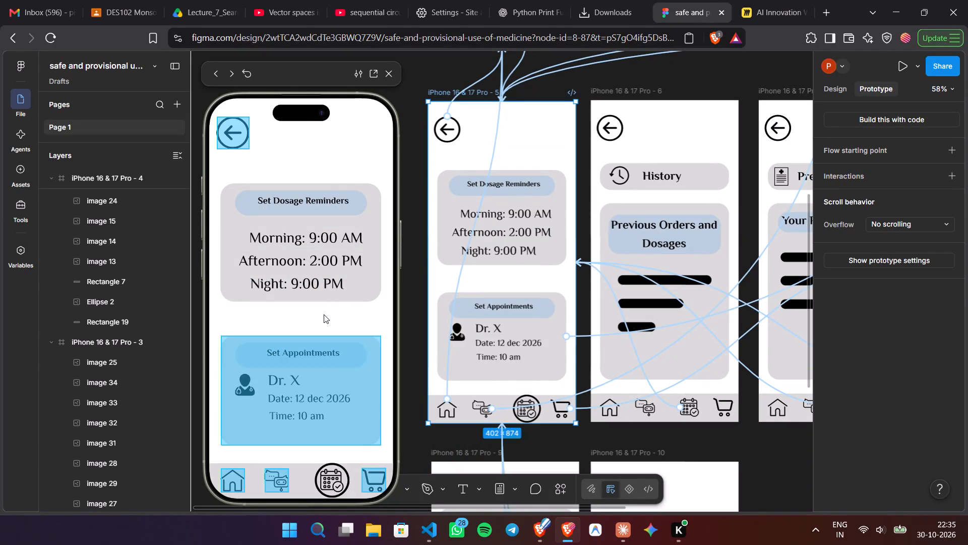
left_click(236, 137)
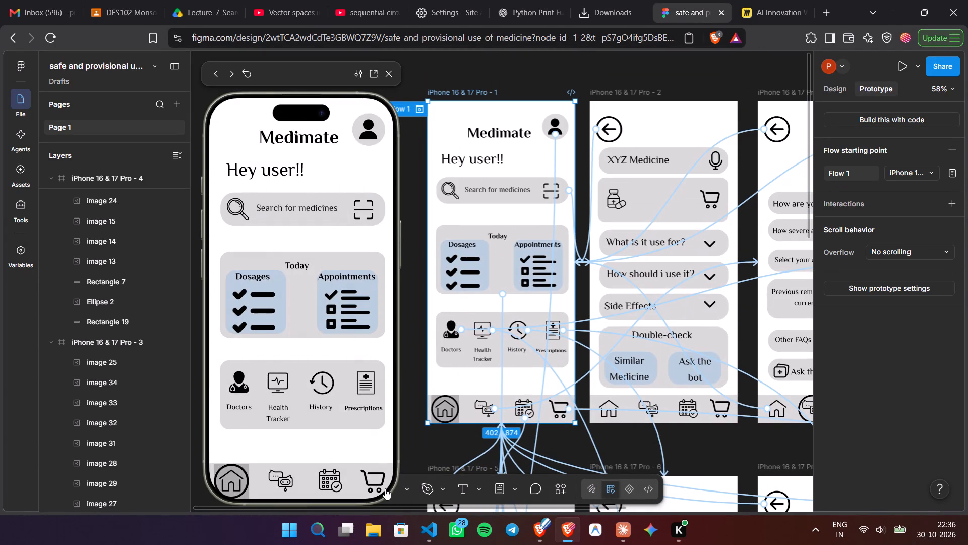
left_click(380, 482)
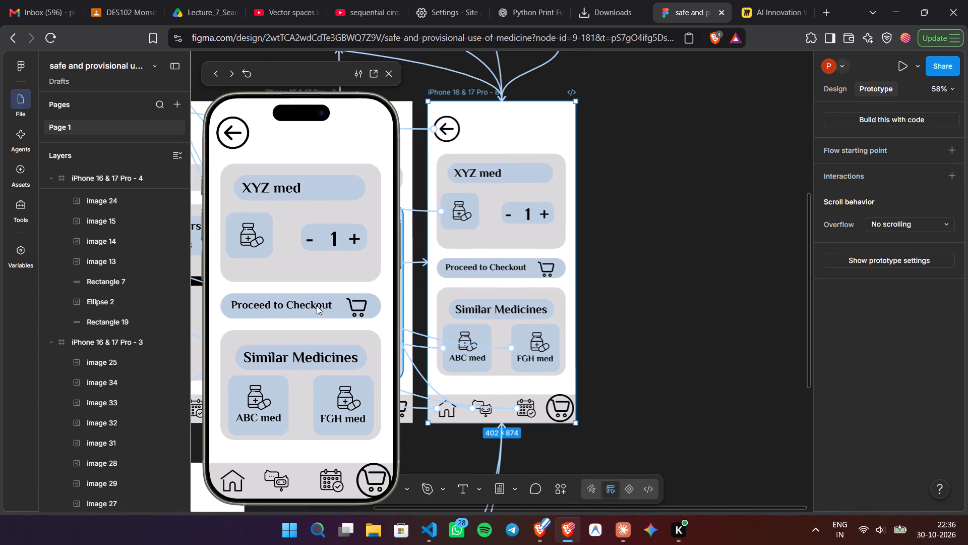
left_click(325, 269)
left_click(233, 136)
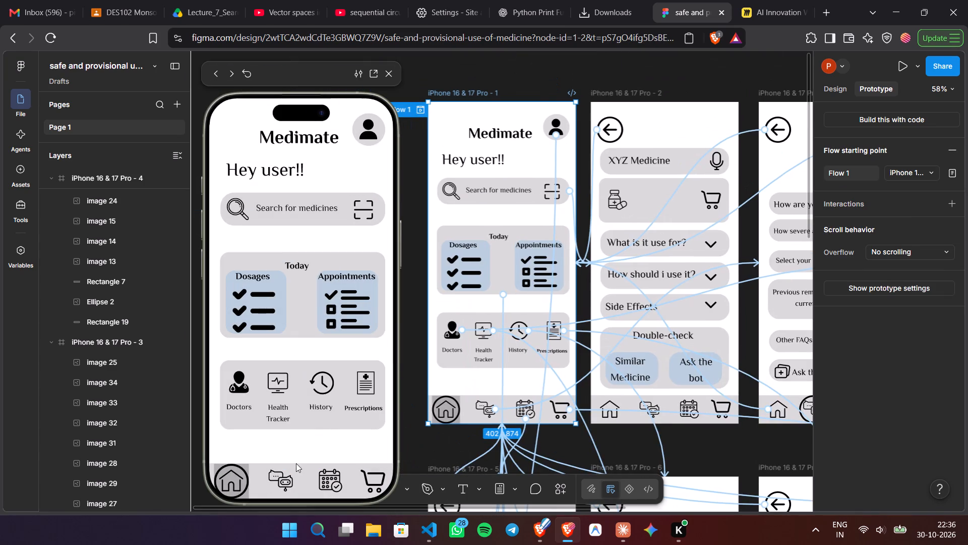
Test the home screen's chatbot icon again, then open Health Tracker in the preview and check the Tracker screen for its back arrow.
left_click(291, 474)
left_click(325, 166)
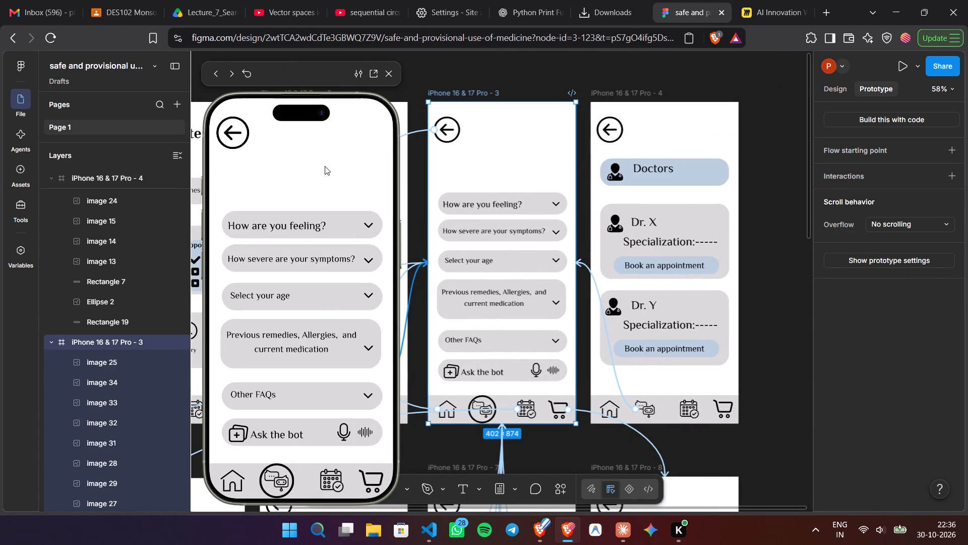
left_click(231, 131)
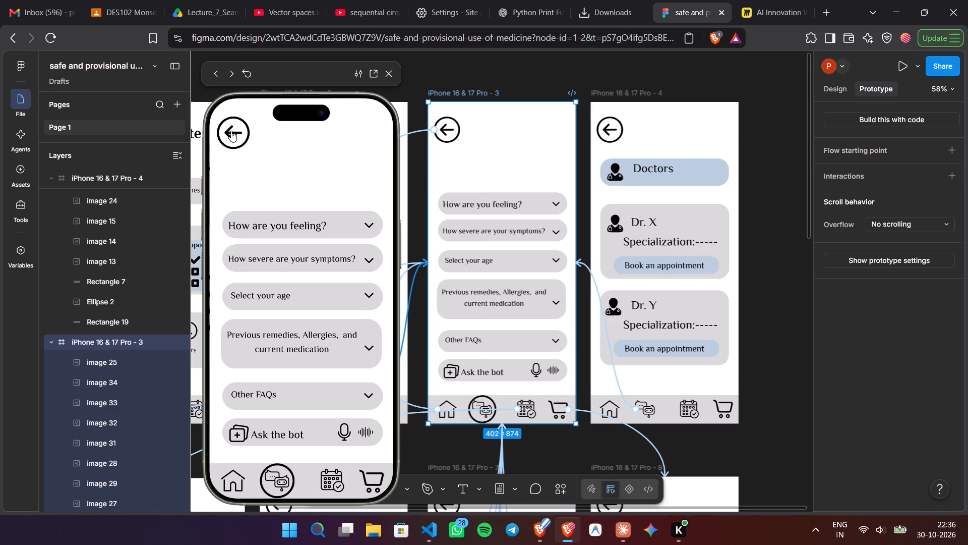
left_click(282, 383)
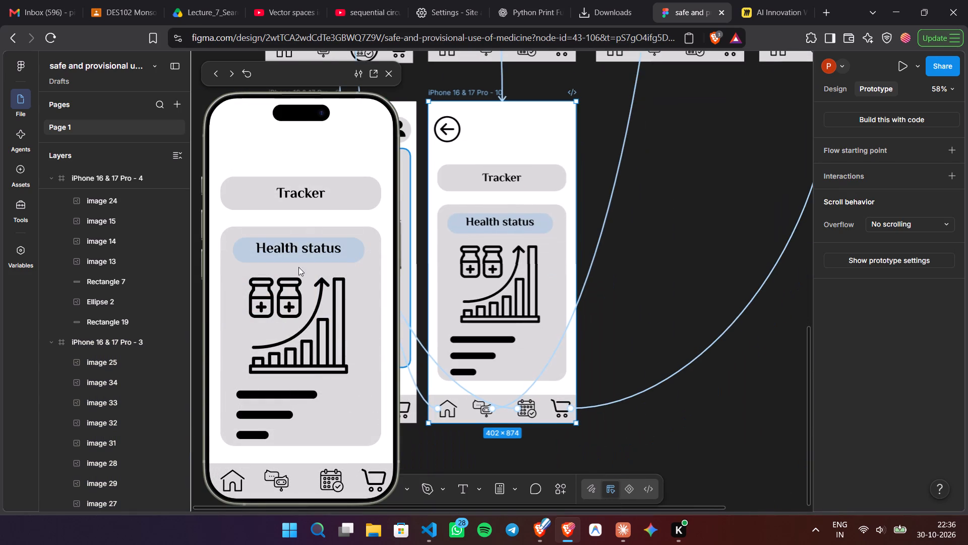
left_click(306, 226)
left_click(278, 263)
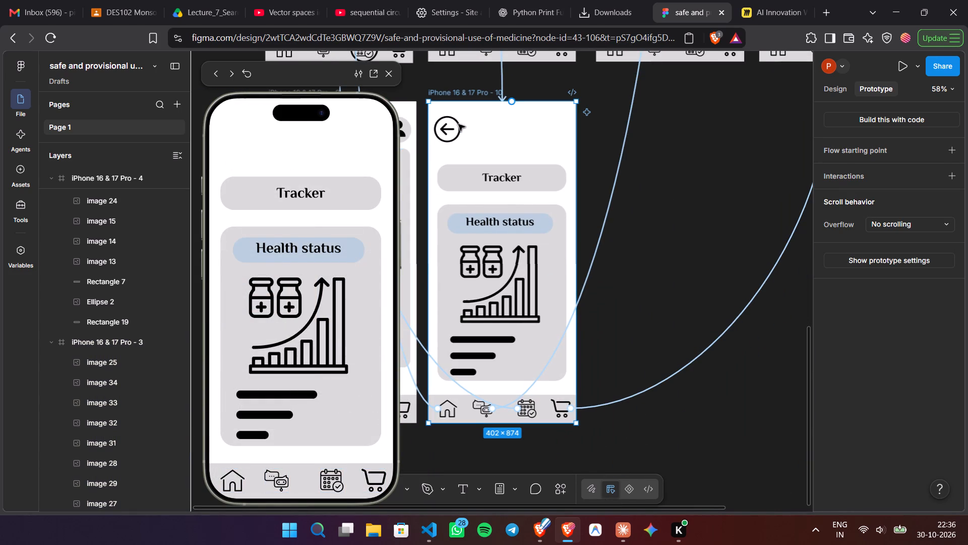
Move the back arrow layer "Ellipse 3" into the "iPhone 16 & 17 Pro - 10" frame, above "image 40".
left_click(451, 129)
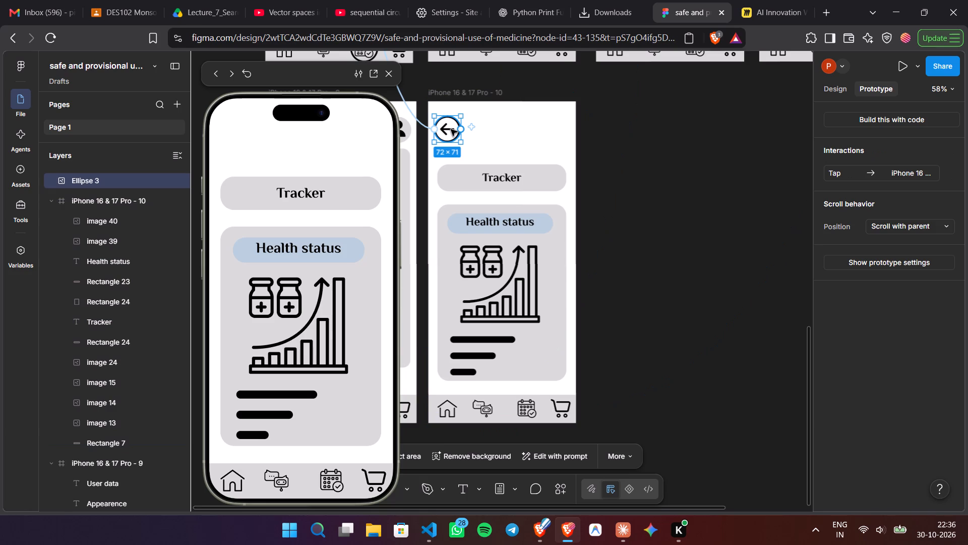
scroll(451, 129, "right", 1)
scroll(451, 129, "up", 1)
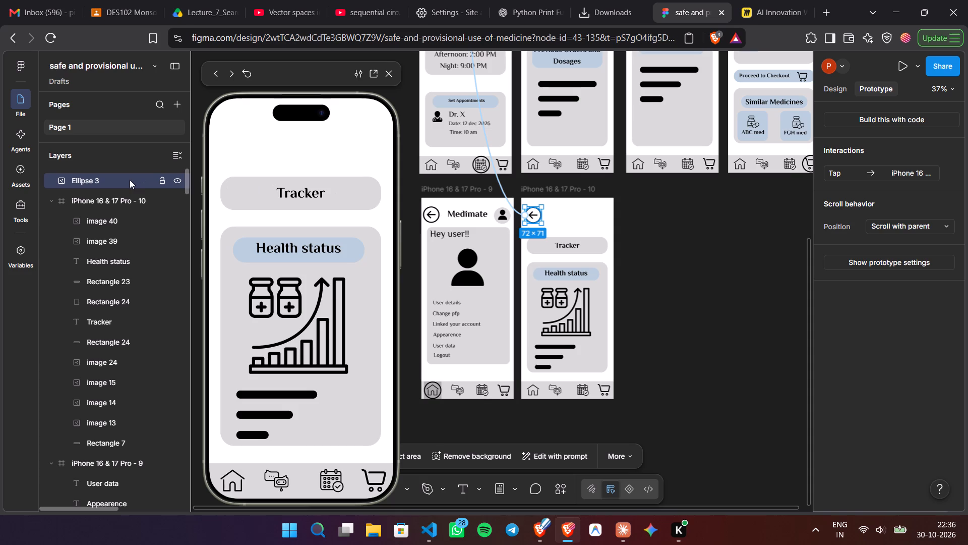
left_click_drag(130, 180, 125, 213)
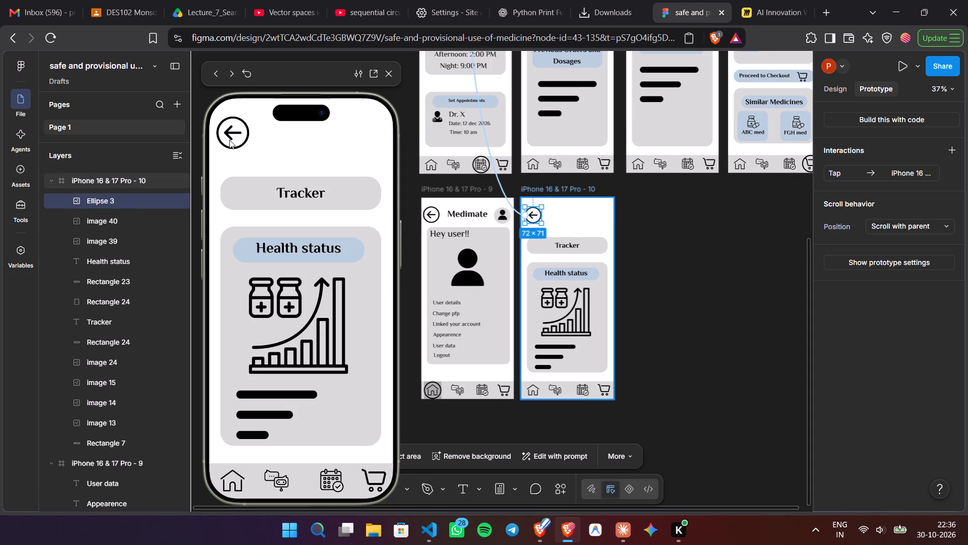
Test the Tracker screen's back arrow in the preview.
left_click(229, 140)
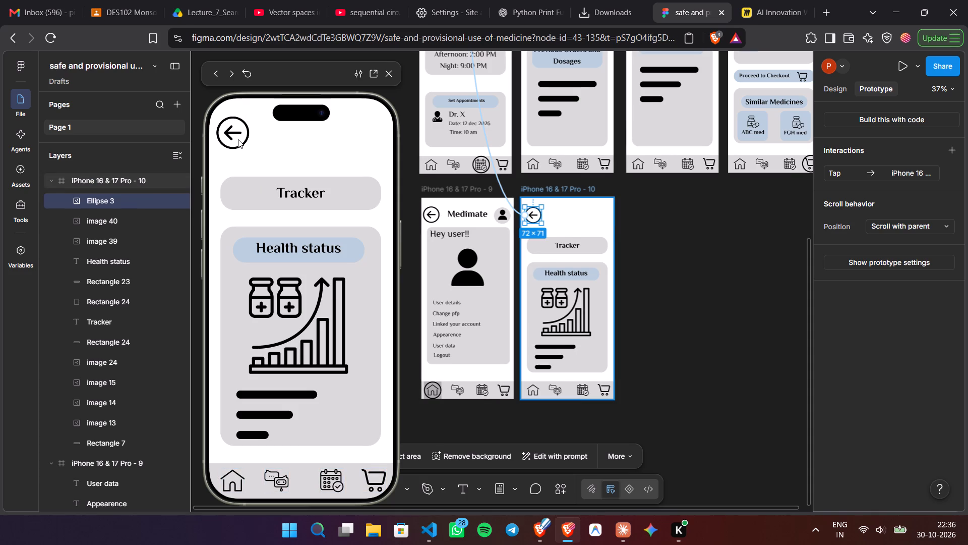
left_click(238, 139)
left_click(284, 187)
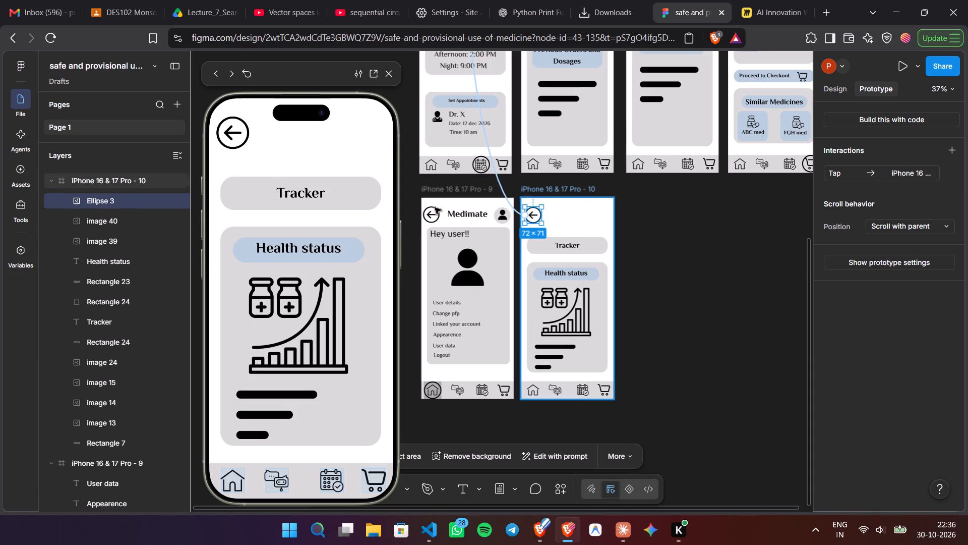
Replace the Tracker back arrow's existing link with a new on-tap Dissolve link to the home frame "iPhone 16 & 17 Pro - 1".
left_click(498, 186)
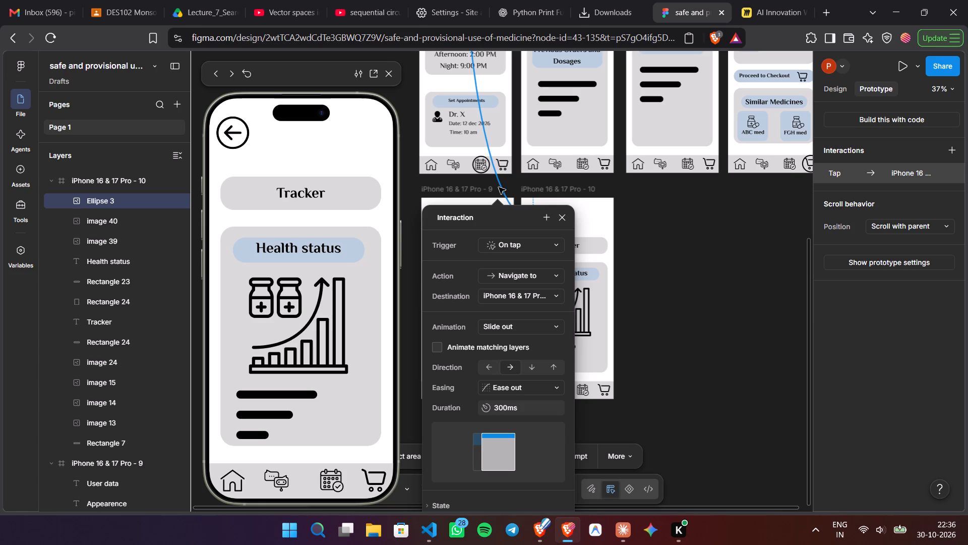
key("Delete")
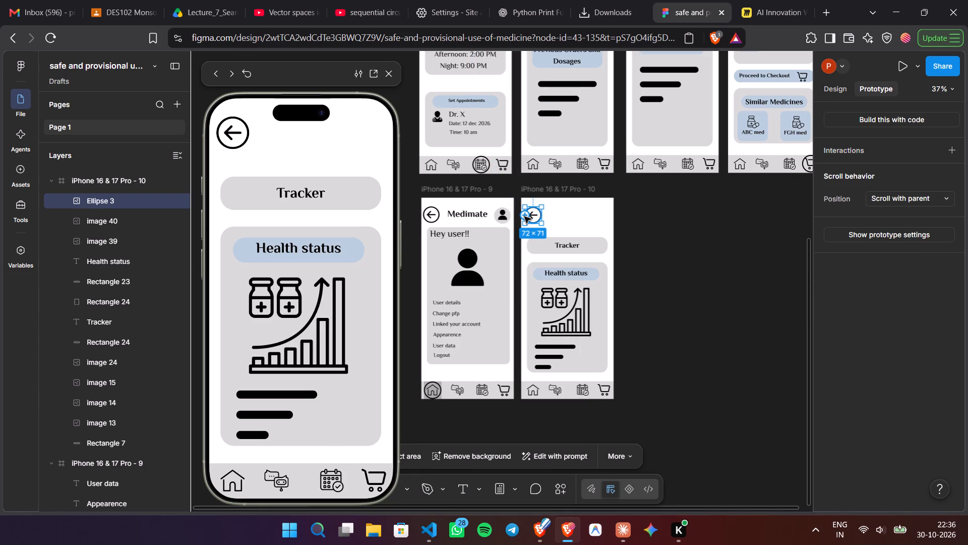
left_click_drag(524, 216, 454, 128)
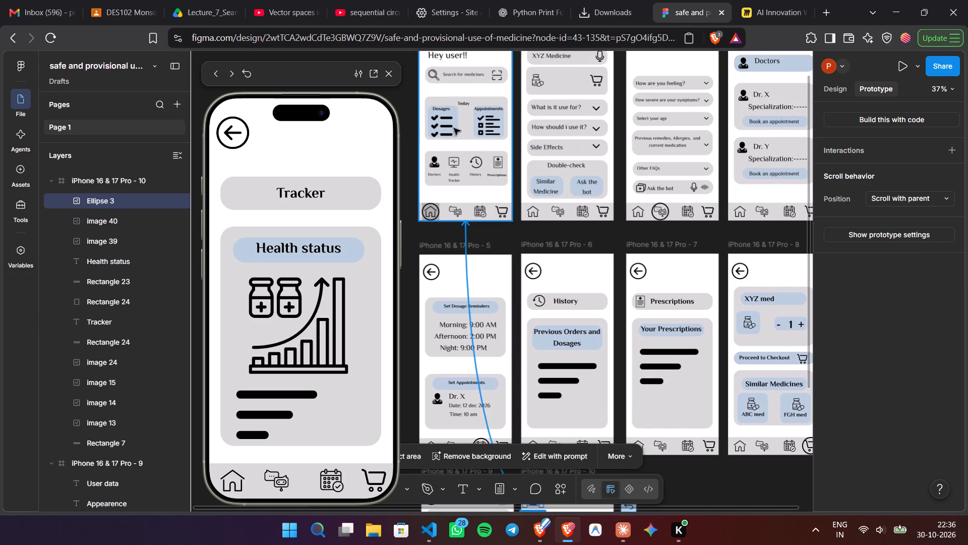
left_click_drag(454, 128, 457, 155)
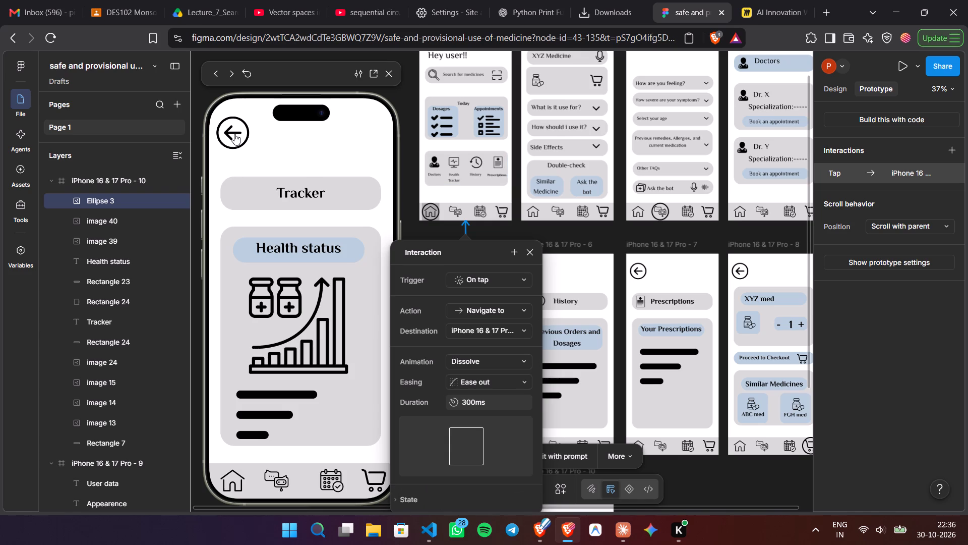
Test the Tracker's back arrow, the chatbot icon with its back arrow, and the Health Tracker entry in the preview.
left_click(234, 133)
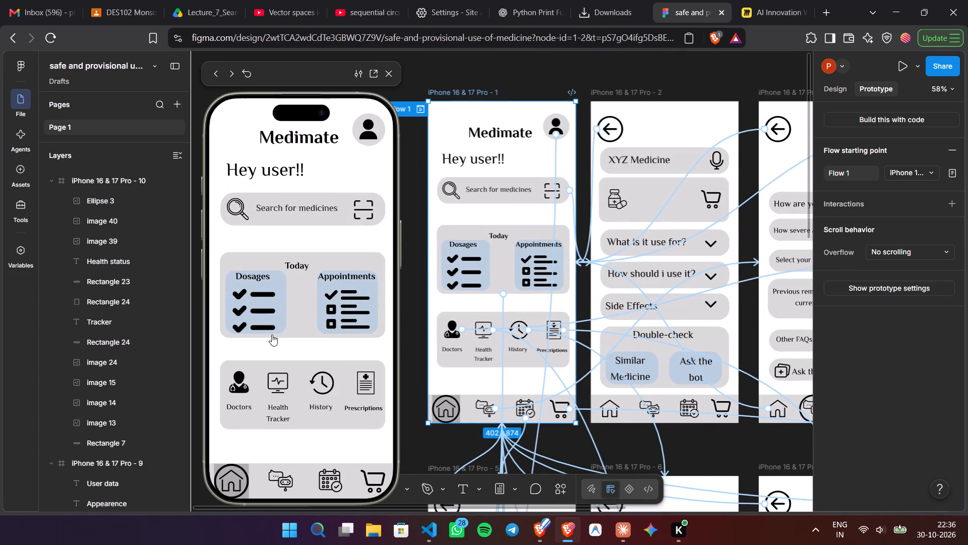
left_click(280, 480)
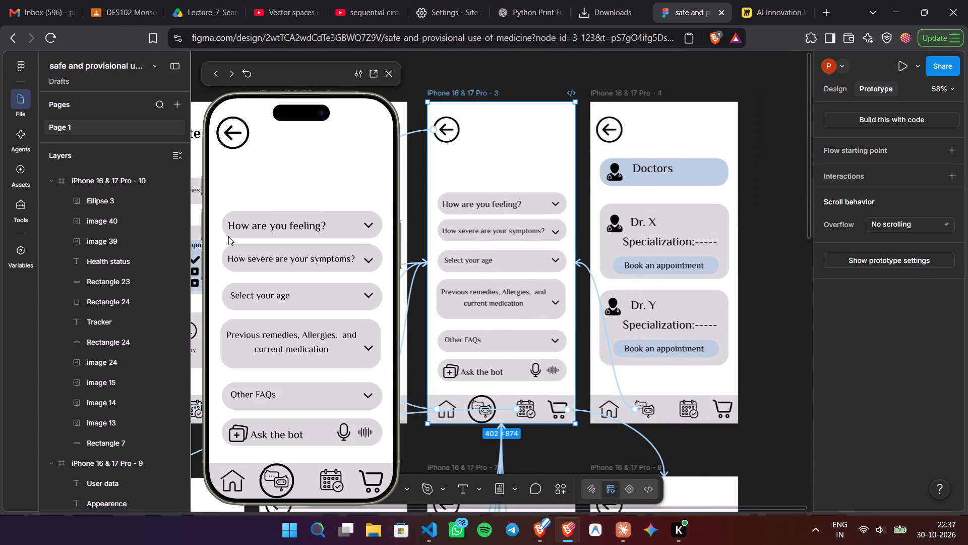
left_click(239, 126)
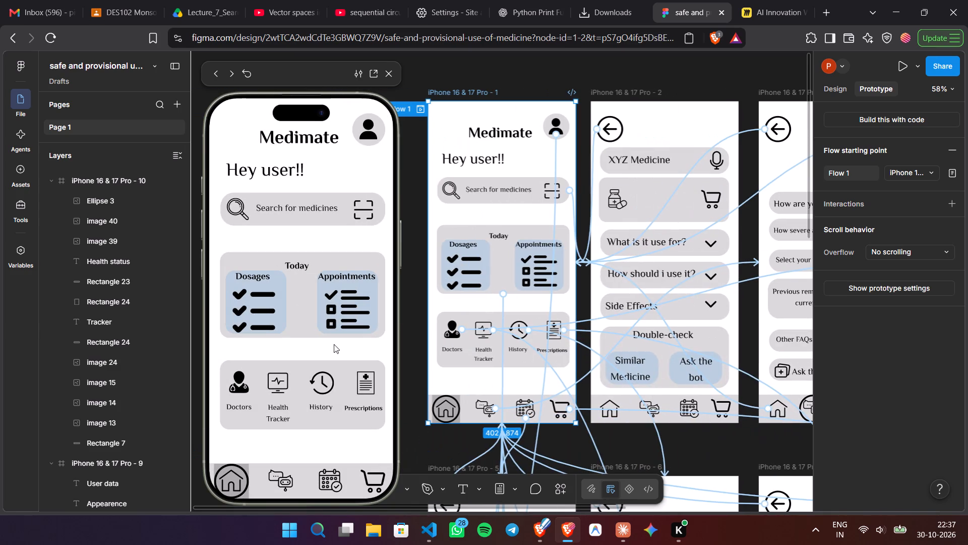
left_click(277, 385)
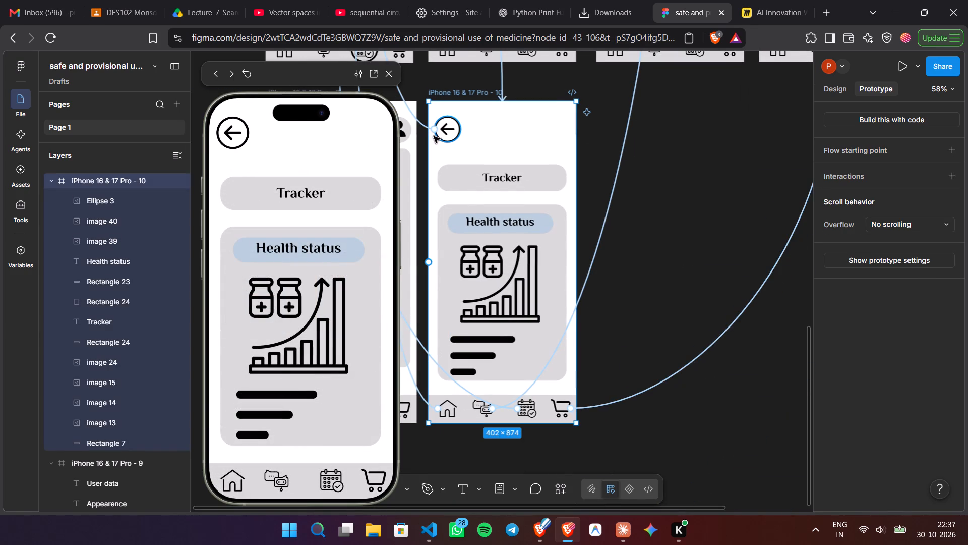
Set the back arrow interaction on "iPhone 16 & 17 Pro - 10" to a Slide out animation with rightward direction.
left_click(421, 126)
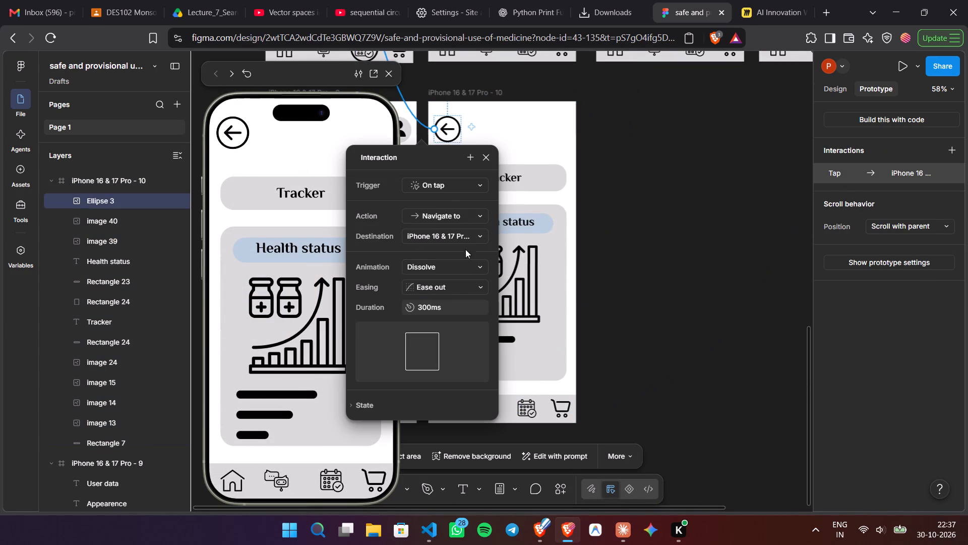
left_click(470, 265)
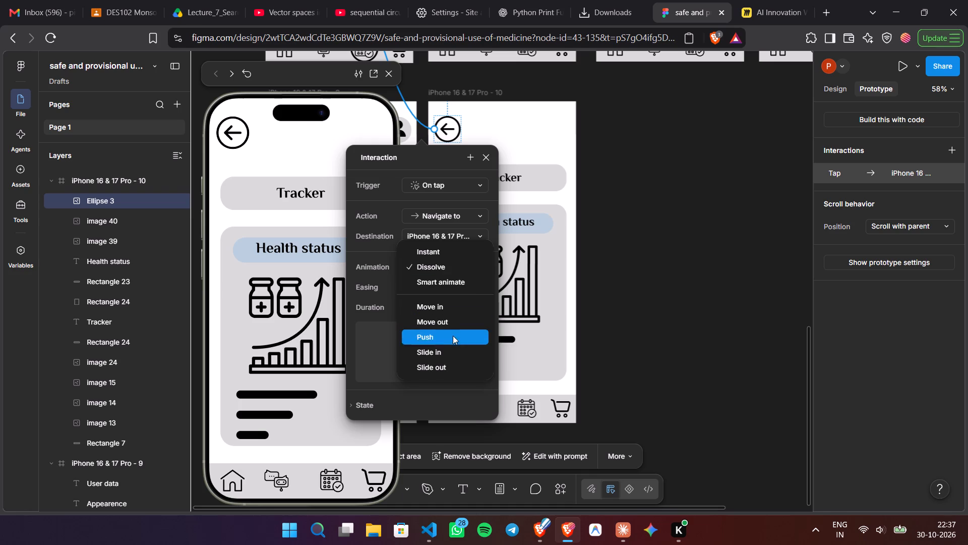
left_click(448, 361)
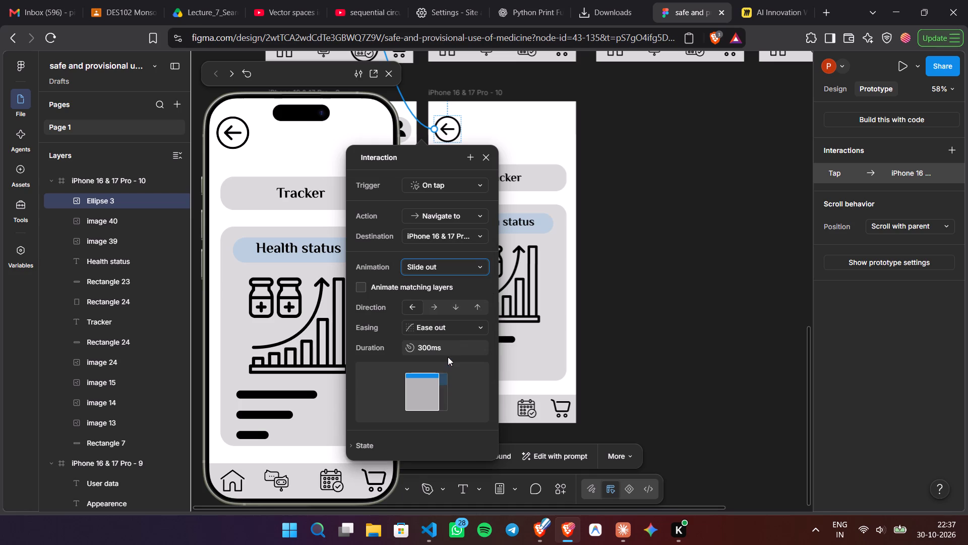
left_click(433, 301)
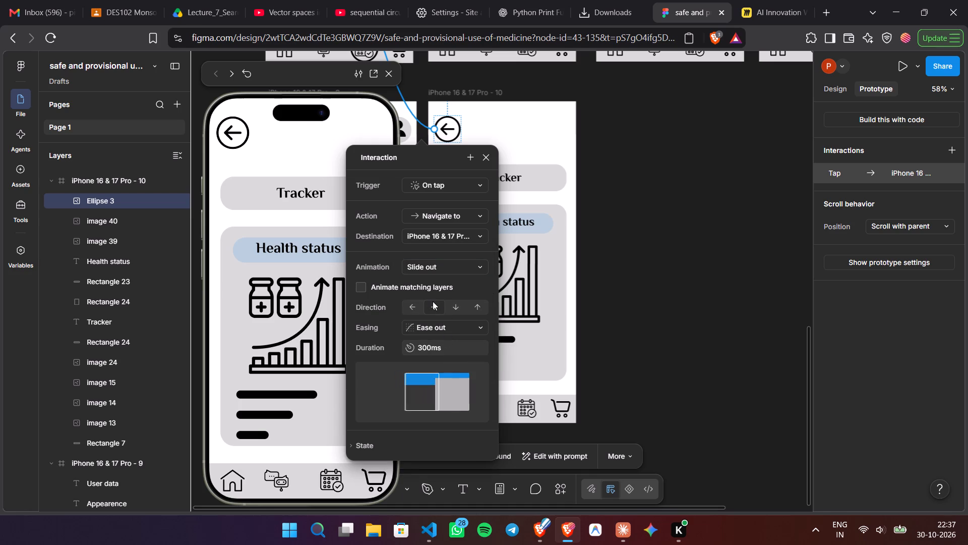
left_click(611, 178)
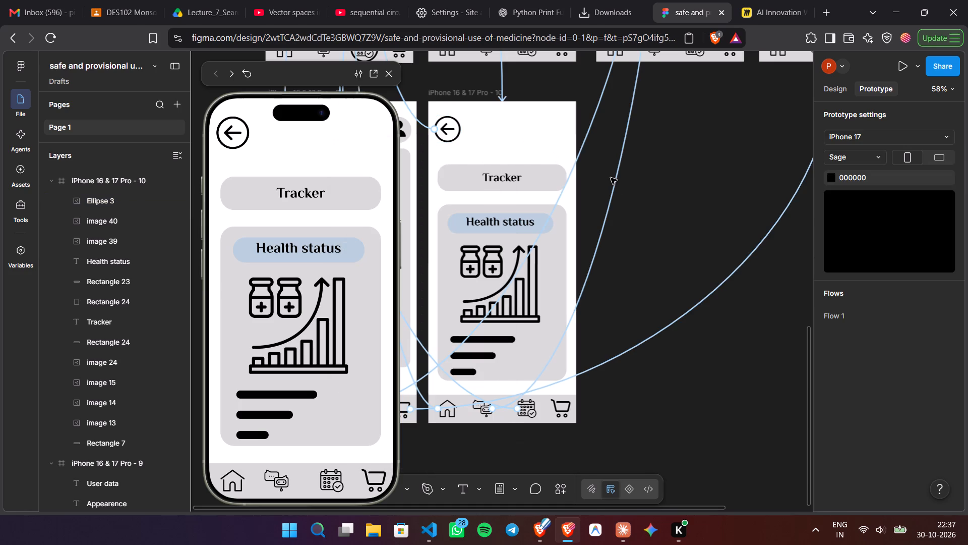
Test the Tracker's back arrow and the home screen's Today card in the preview.
left_click(243, 134)
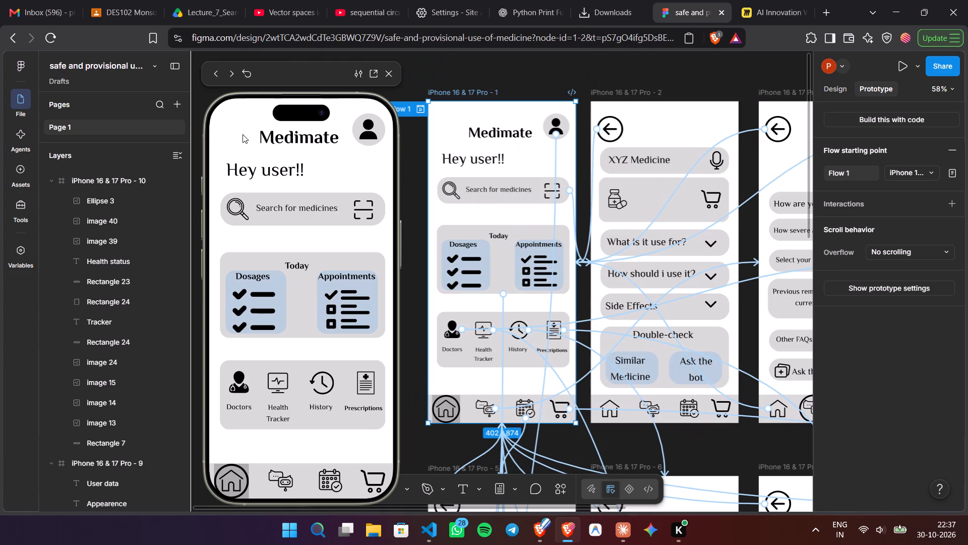
left_click(300, 299)
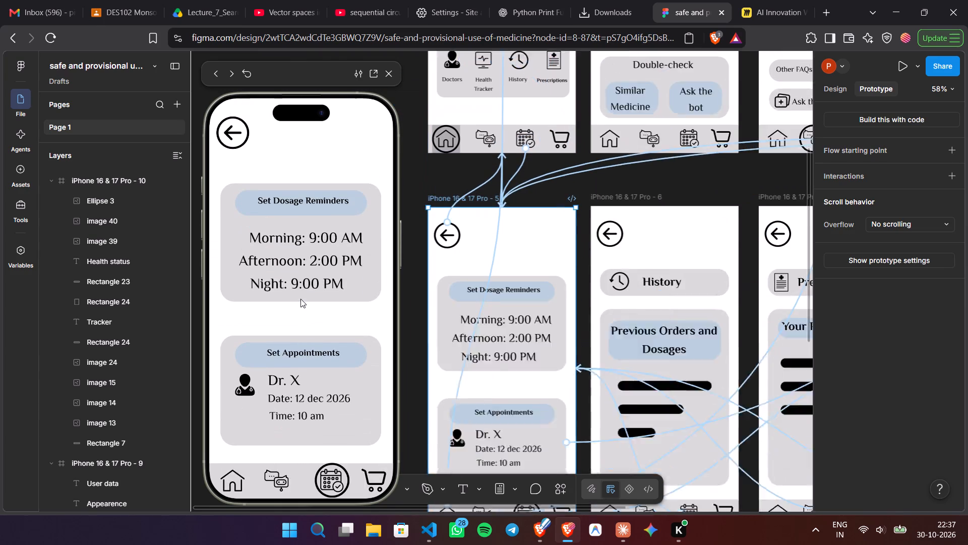
Test the reminders screen's back arrow and the home screen's profile icon with its back arrow in the preview.
left_click(233, 139)
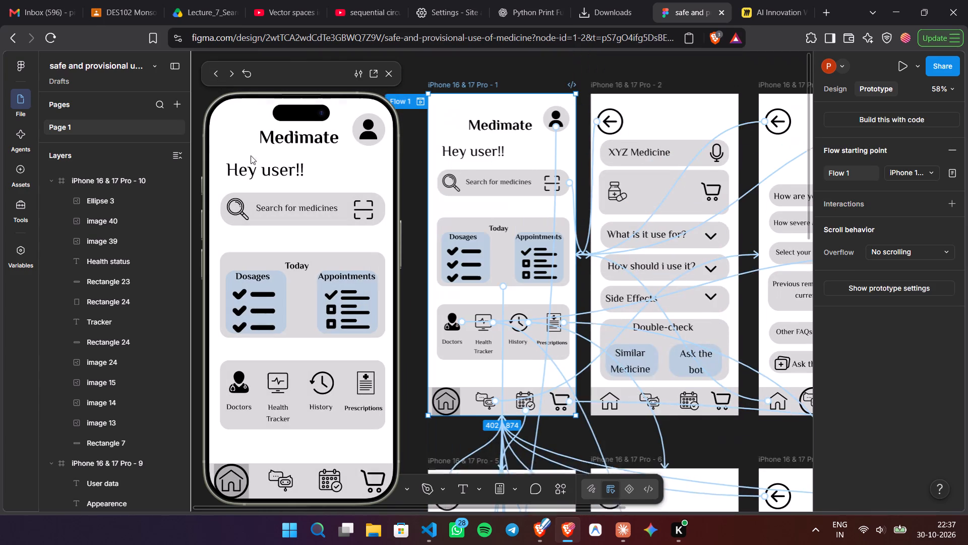
left_click(231, 143)
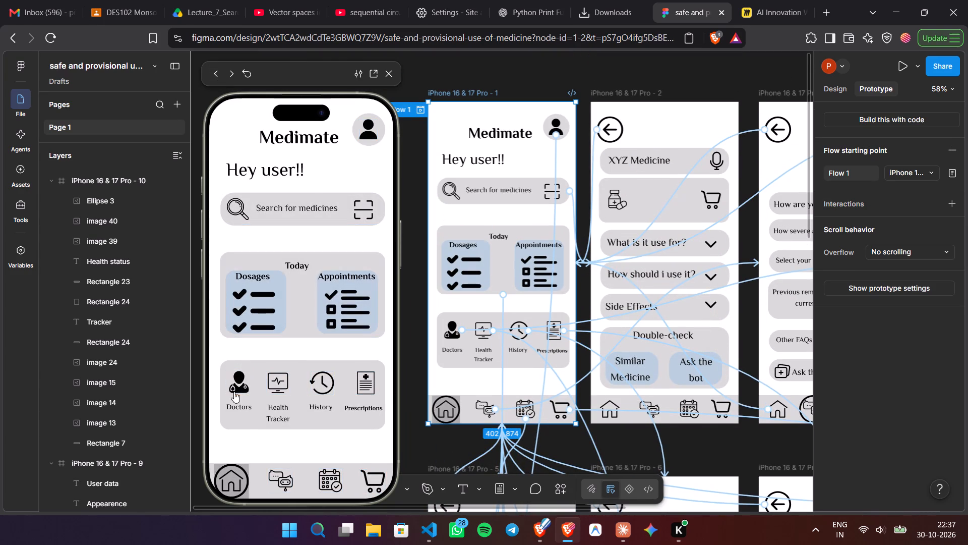
left_click(251, 447)
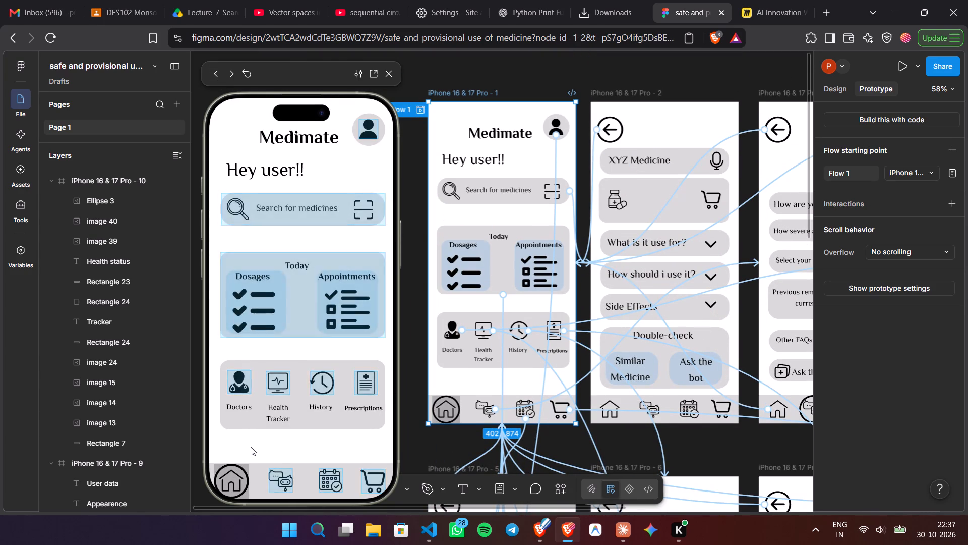
left_click(251, 447)
left_click(251, 447)
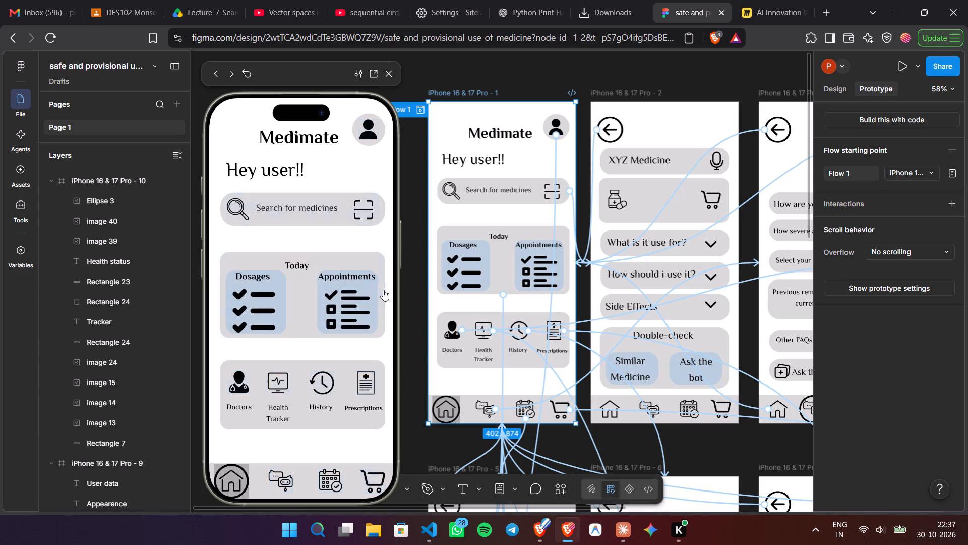
left_click(375, 126)
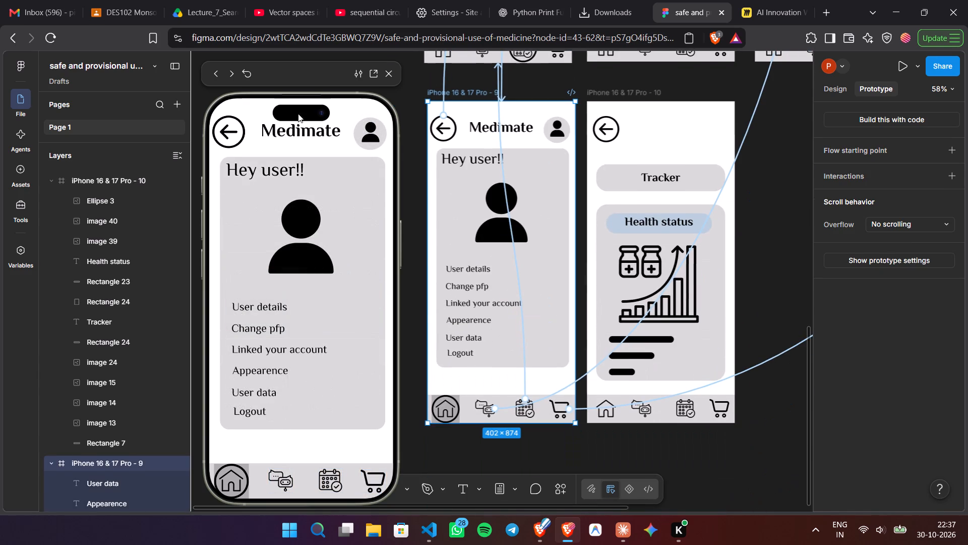
left_click(242, 130)
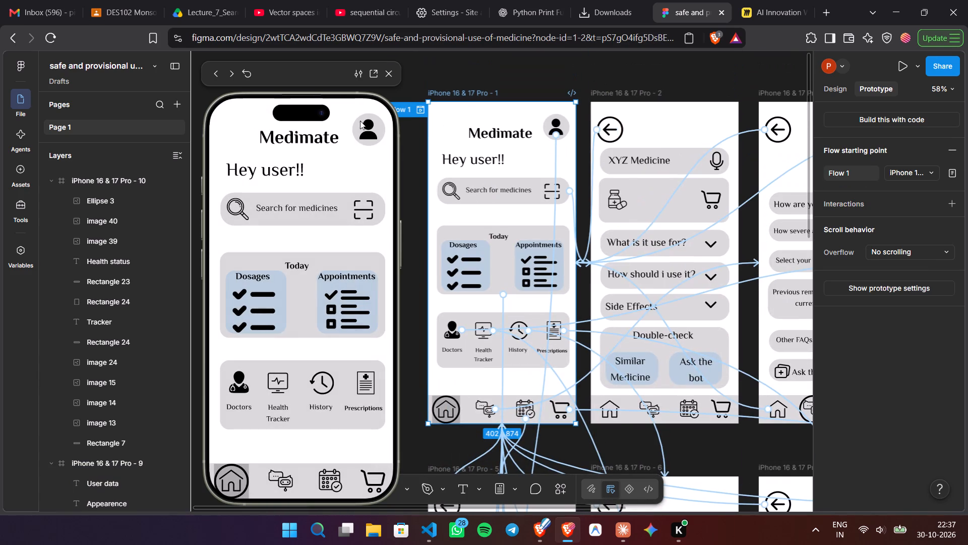
left_click(372, 128)
left_click(329, 200)
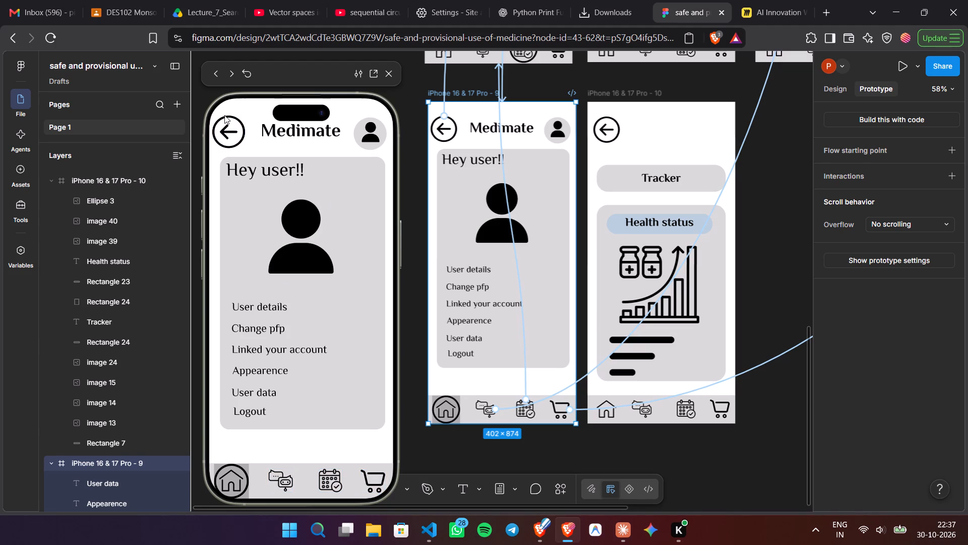
left_click(234, 144)
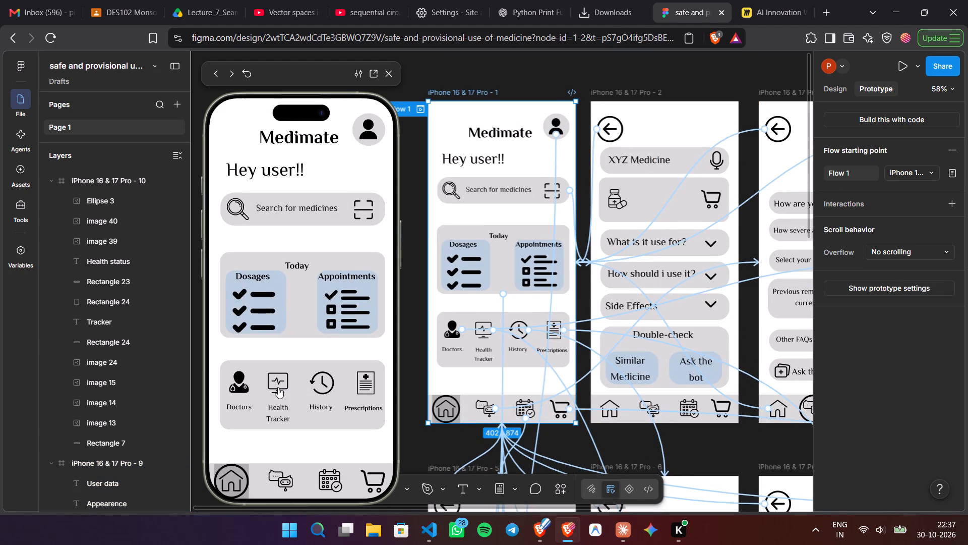
Test the home screen's Doctors entry with its back arrow, and the History entry with the History screen's hotspots, in the preview.
left_click(240, 386)
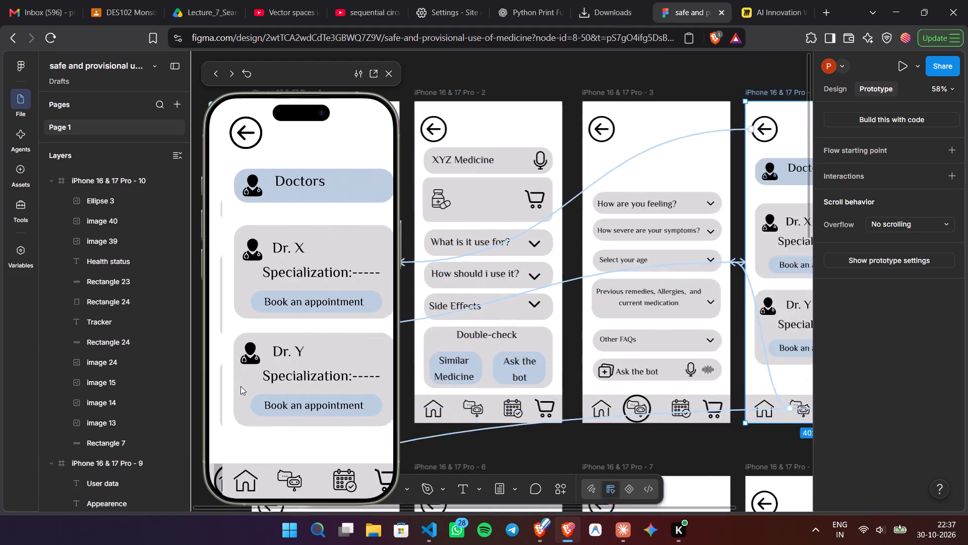
left_click(321, 429)
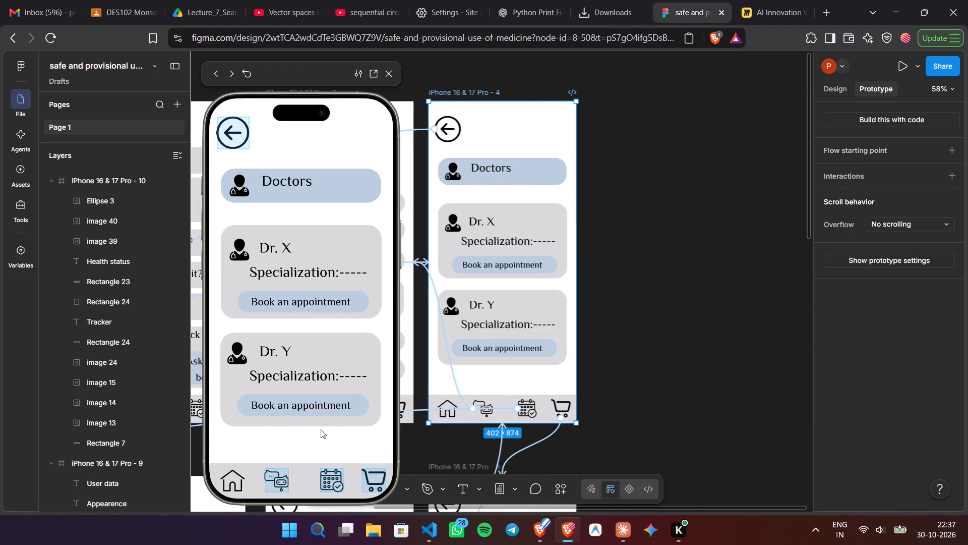
left_click(239, 134)
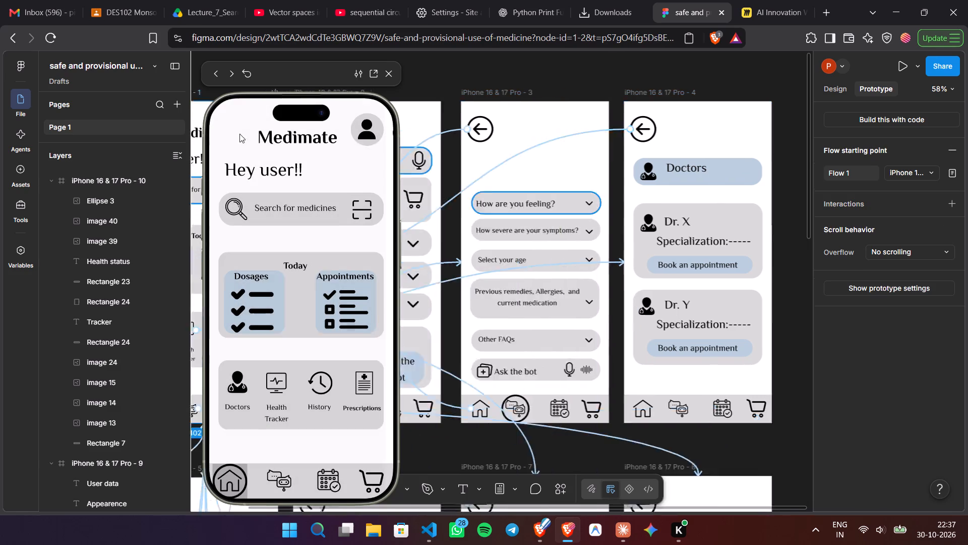
left_click(334, 383)
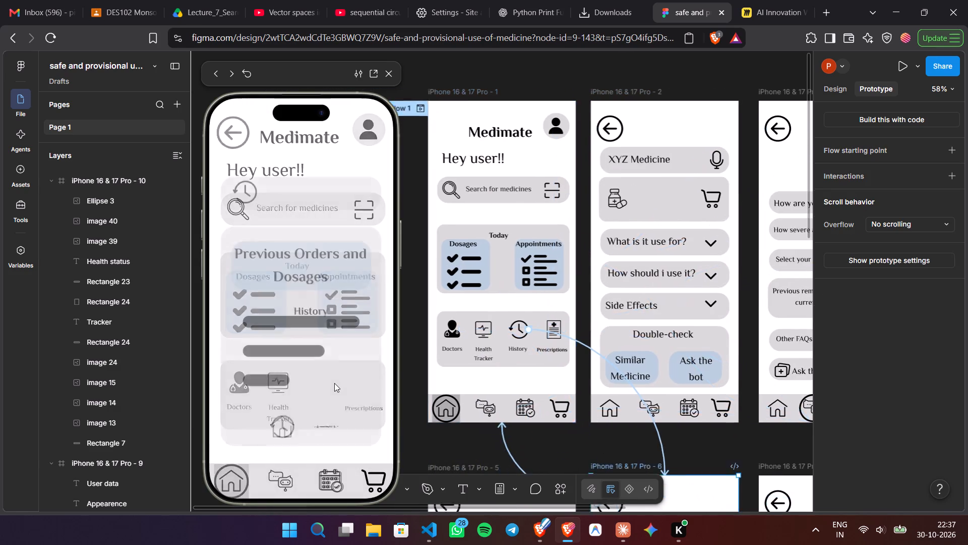
left_click(326, 394)
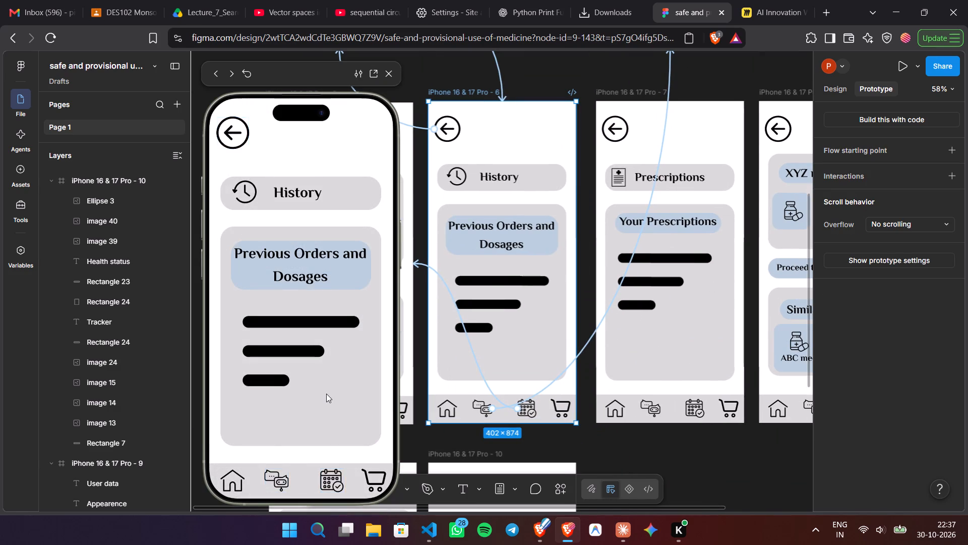
left_click(326, 394)
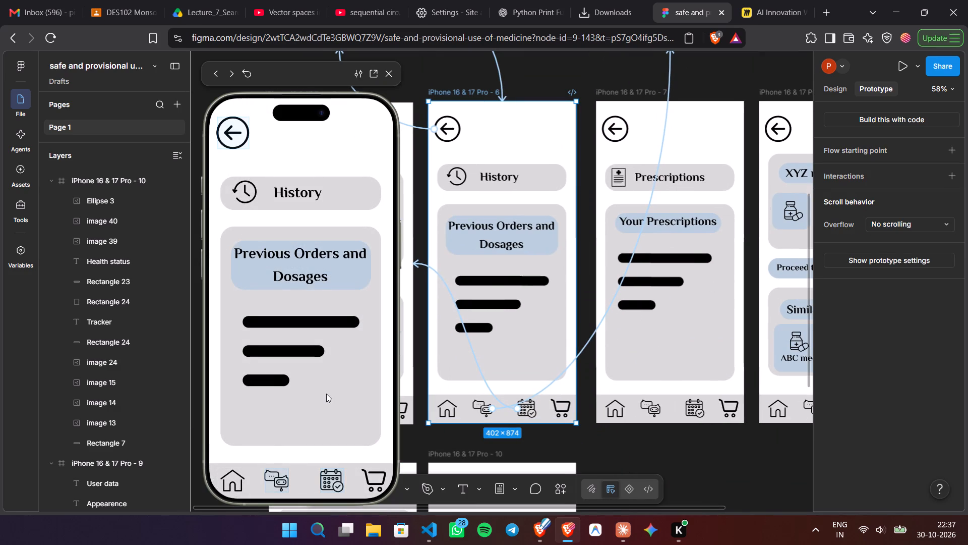
right_click(326, 394)
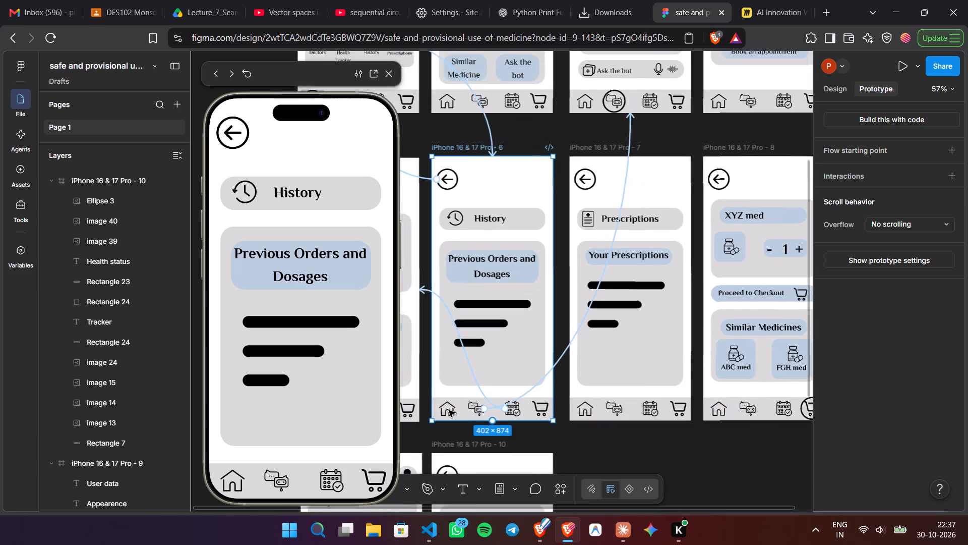
Link the home icon on the History screen, "iPhone 16 & 17 Pro - 6", to the home screen, "iPhone 16 & 17 Pro - 1".
scroll(495, 374, "right", 1)
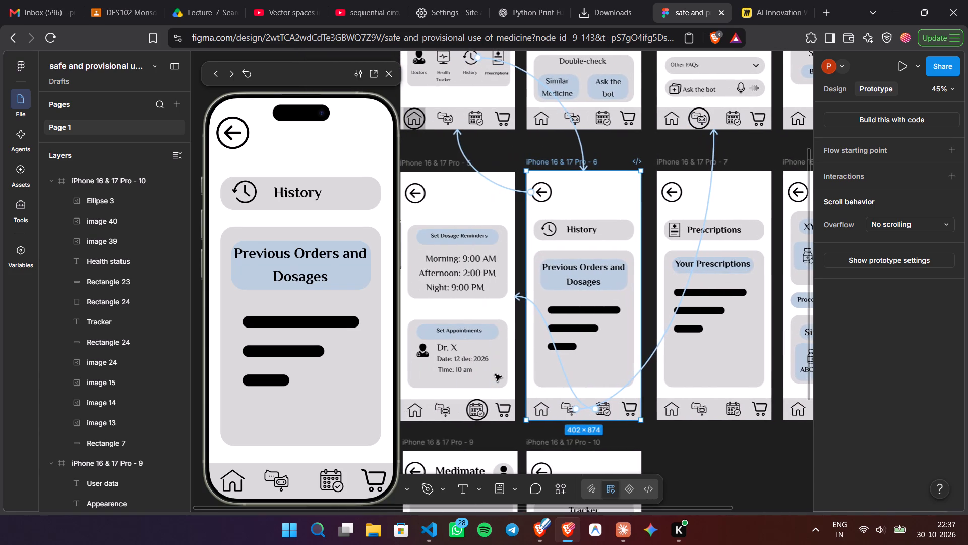
left_click(540, 413)
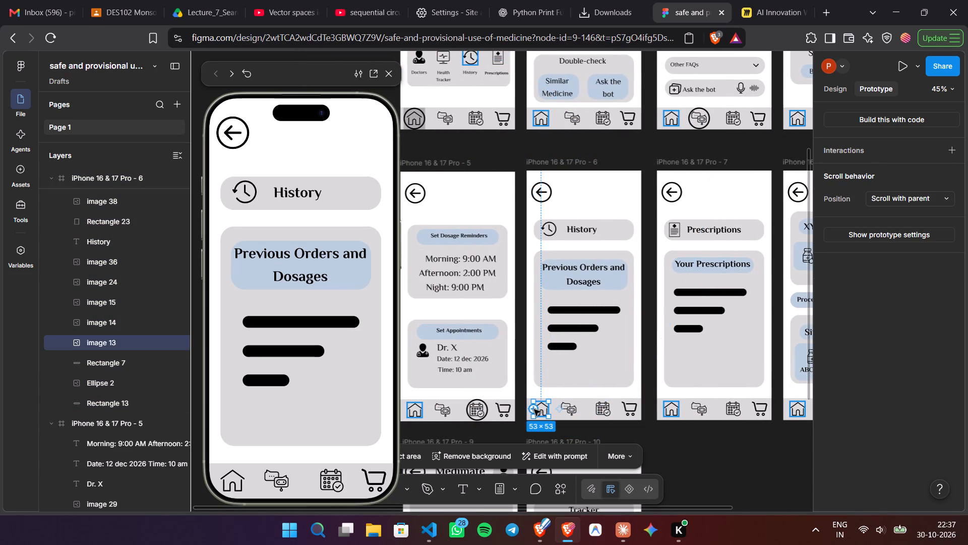
left_click_drag(533, 409, 446, 80)
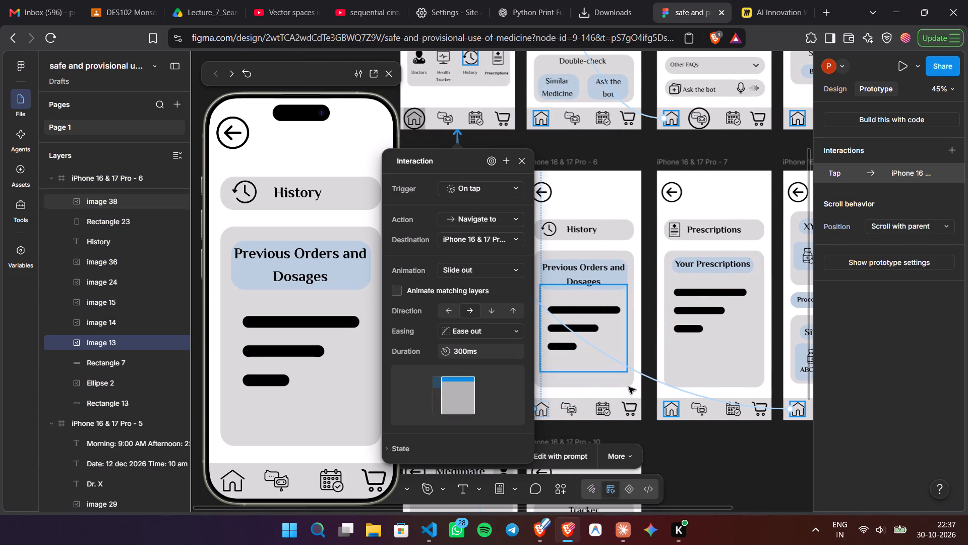
Link the cart icon on the History screen, "iPhone 16 & 17 Pro - 6", to the cart screen, "iPhone 16 & 17 Pro - 8".
left_click(634, 409)
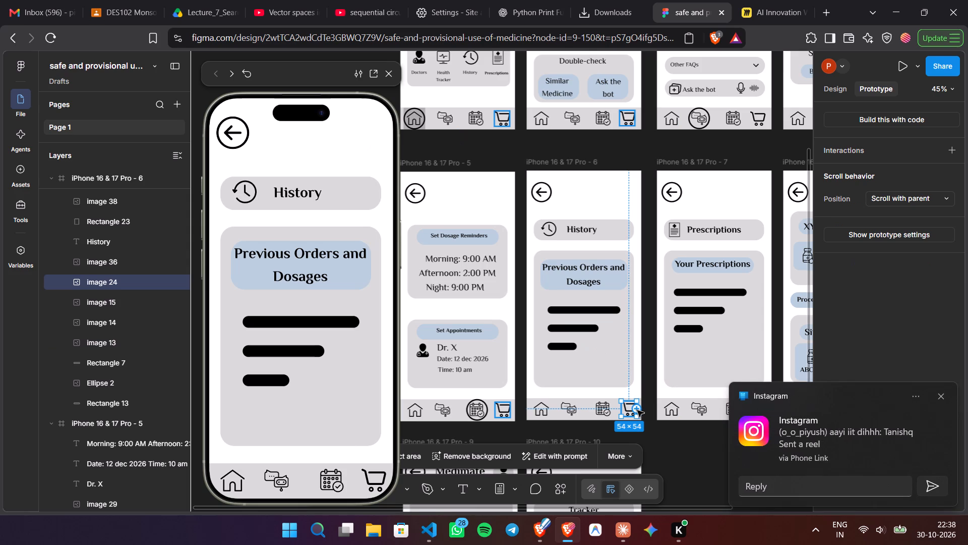
scroll(643, 399, "left", 1)
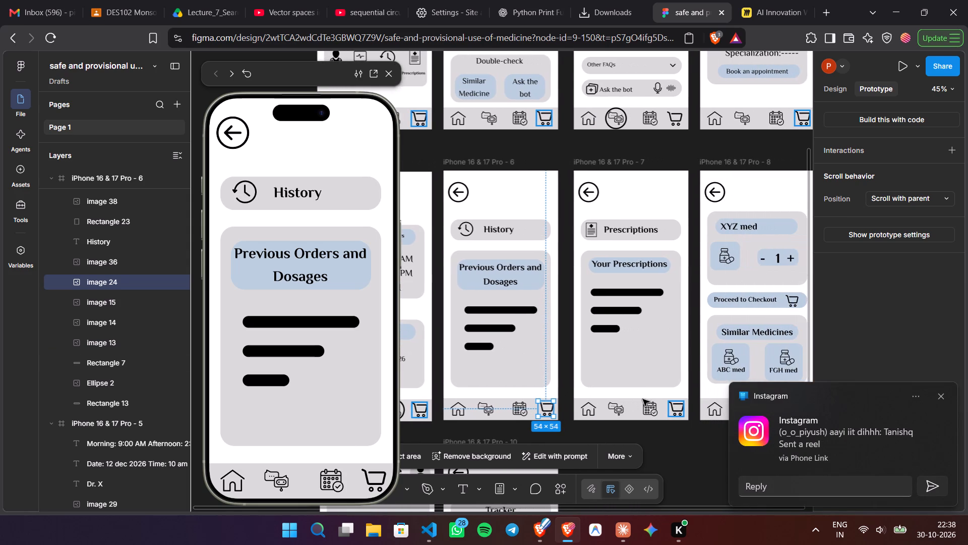
scroll(643, 399, "left", 1)
left_click_drag(553, 410, 738, 325)
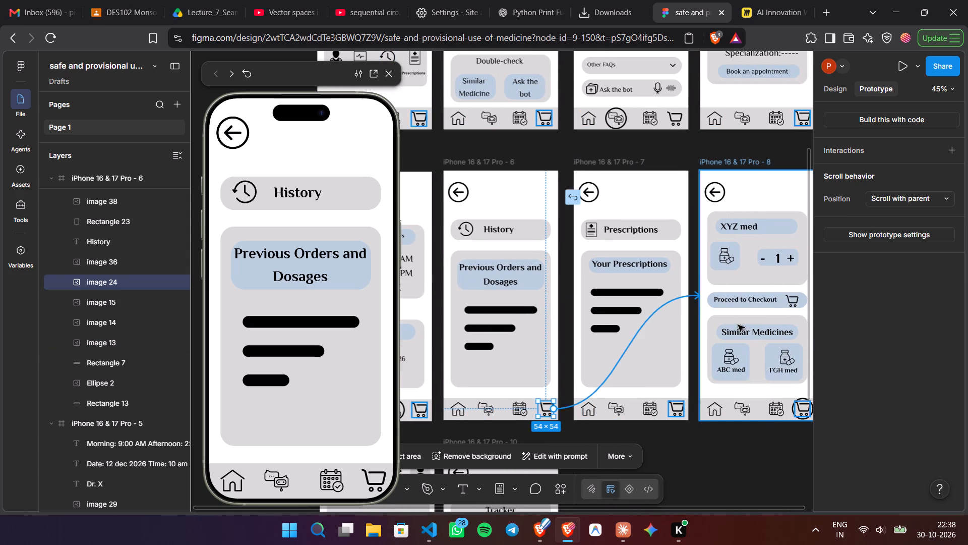
Check the History screen's hotspots and test its back arrow in the preview.
left_click(336, 372)
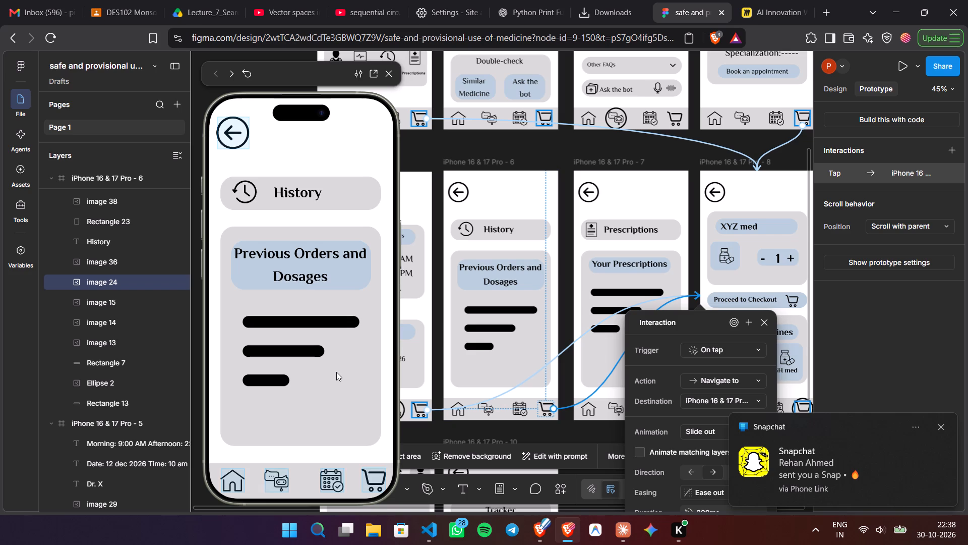
left_click(336, 372)
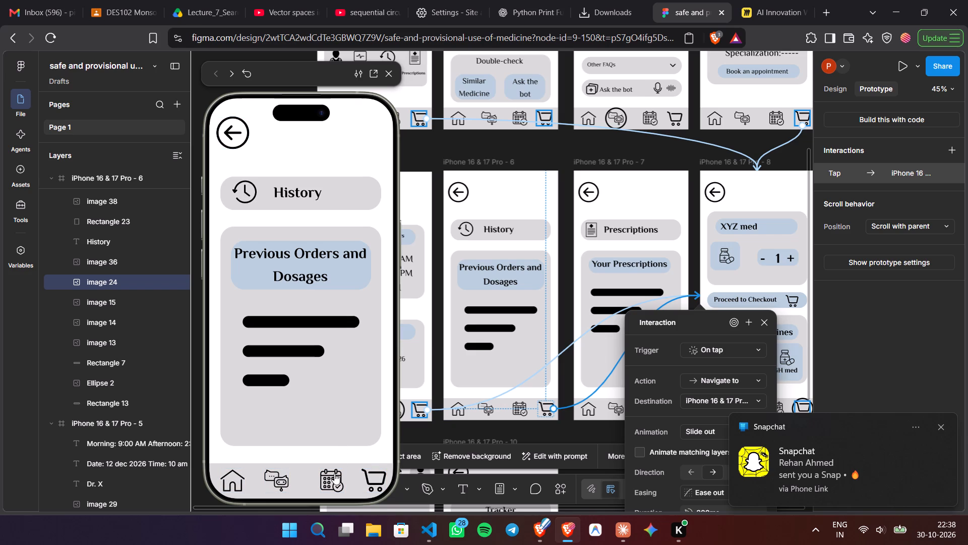
scroll(444, 337, "right", 1)
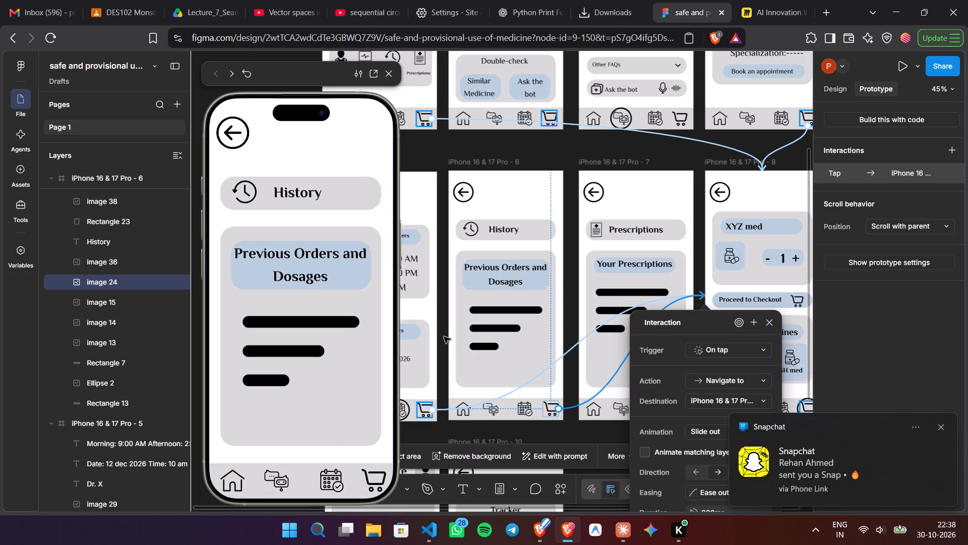
scroll(444, 337, "right", 1)
scroll(444, 337, "up", 3)
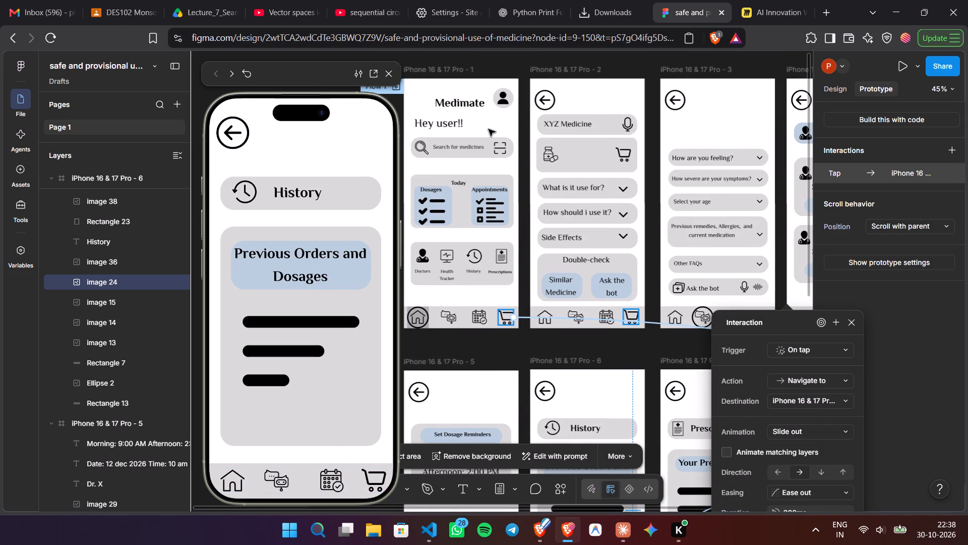
left_click(489, 129)
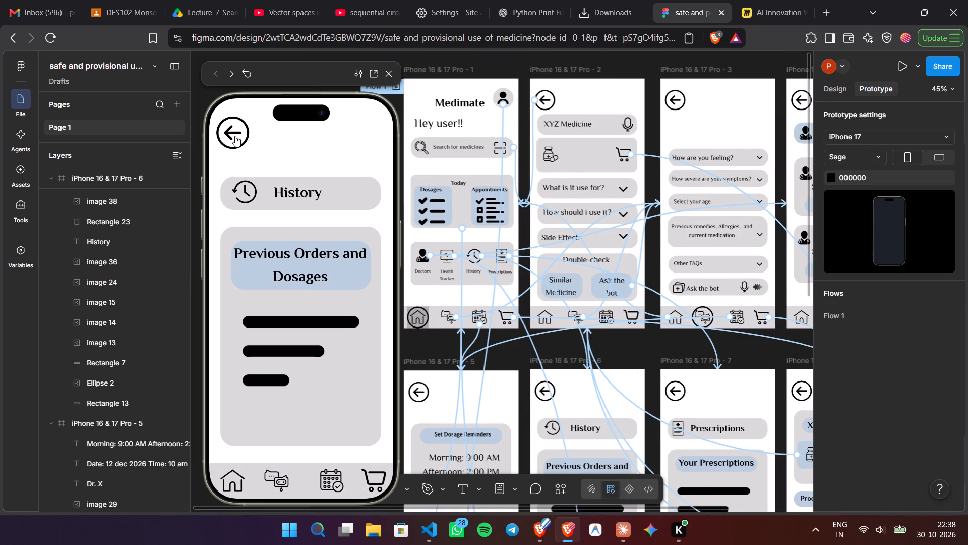
left_click(235, 136)
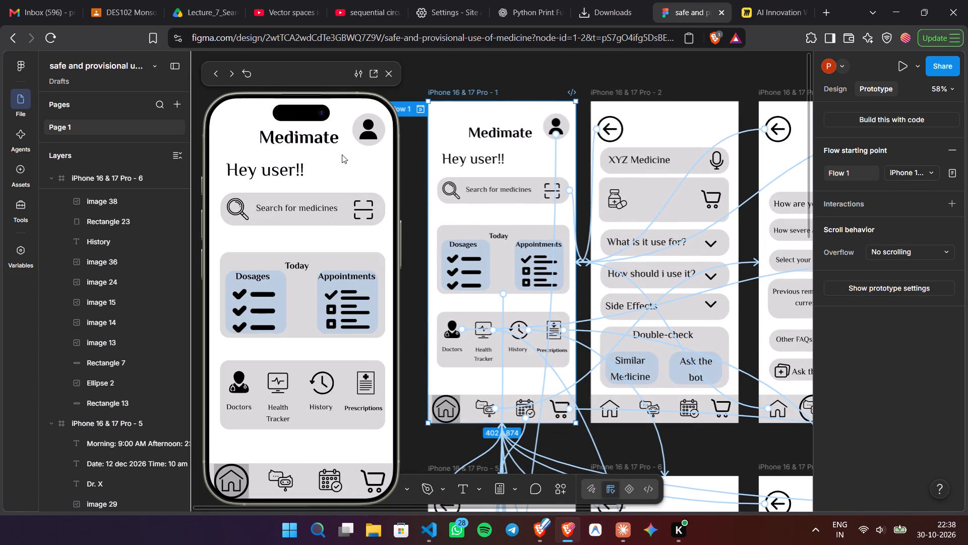
Open the medicine screen from the home search bar in the preview and check which of its elements are tappable.
left_click(322, 216)
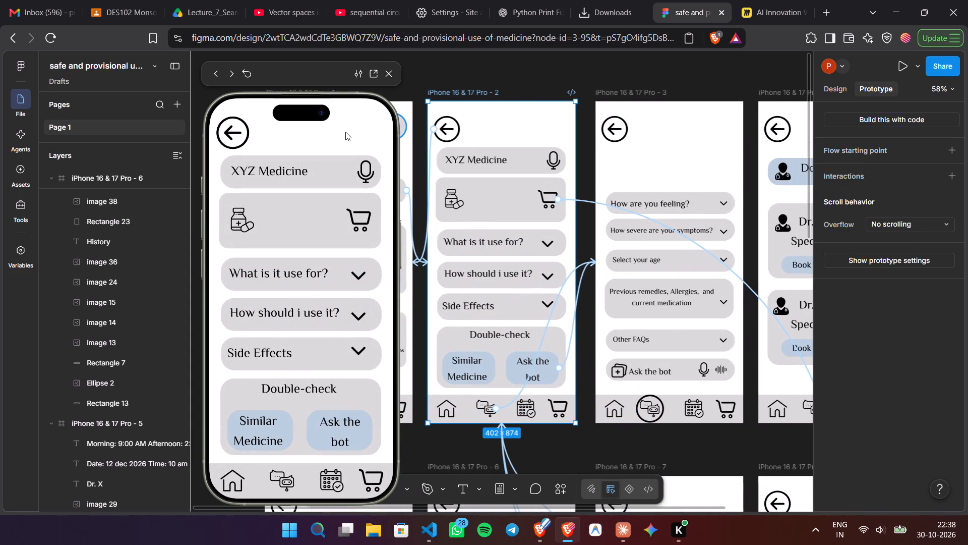
left_click(345, 132)
left_click(345, 132)
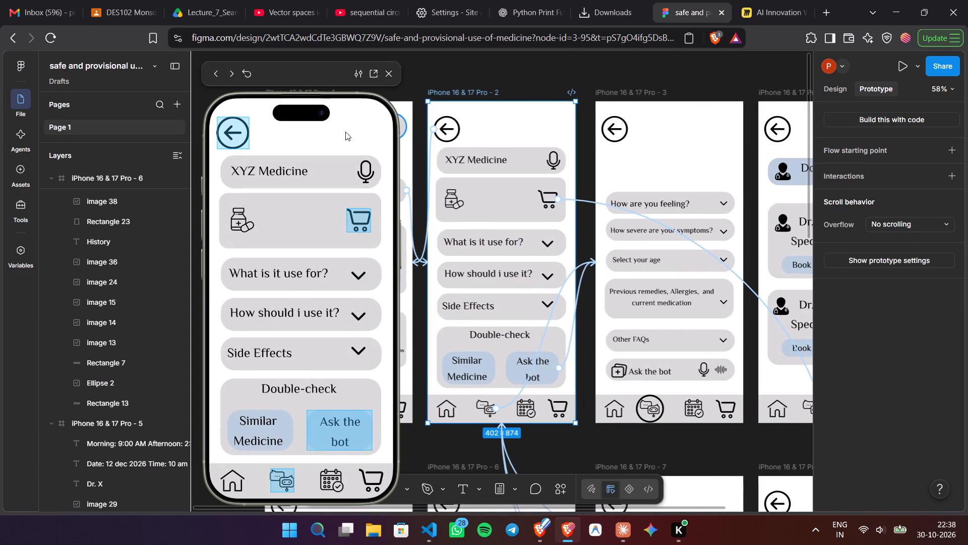
left_click(345, 132)
left_click(345, 132)
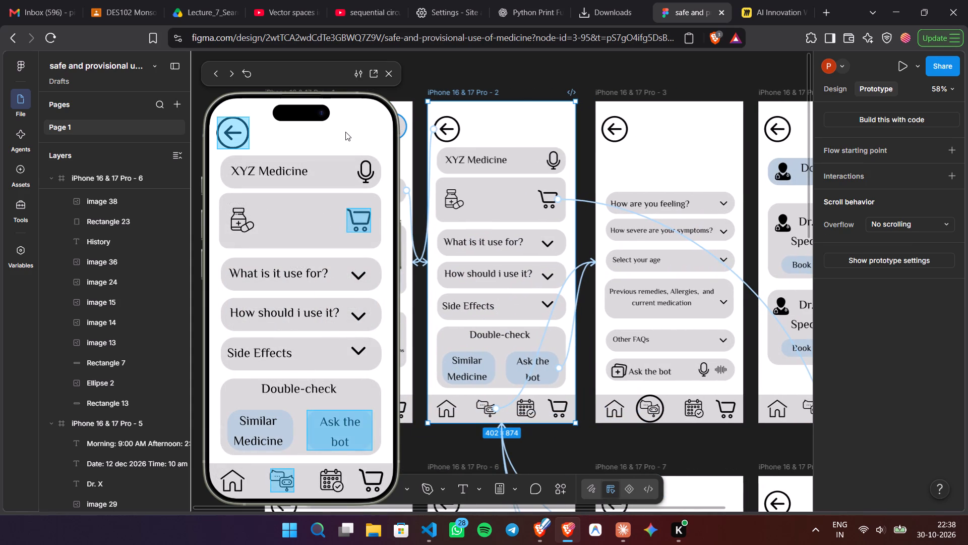
left_click(345, 132)
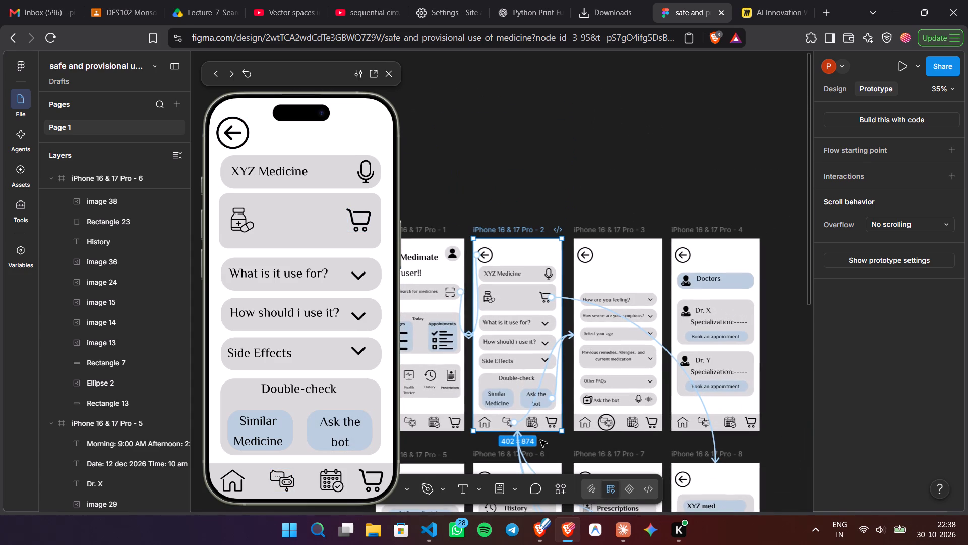
Link the calendar icon on "iPhone 16 & 17 Pro - 2" to "iPhone 16 & 17 Pro - 5" on tap with a Dissolve animation.
left_click(534, 424)
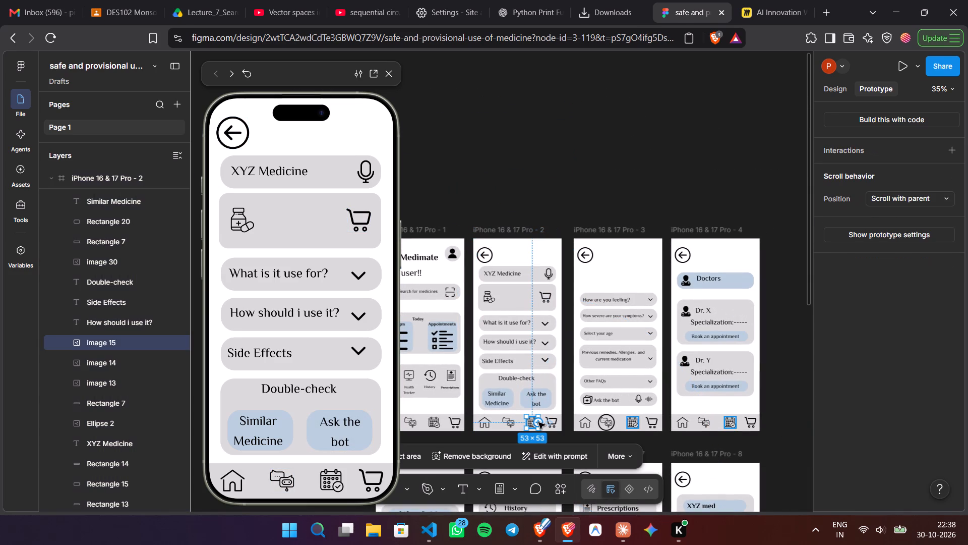
left_click_drag(538, 422, 423, 463)
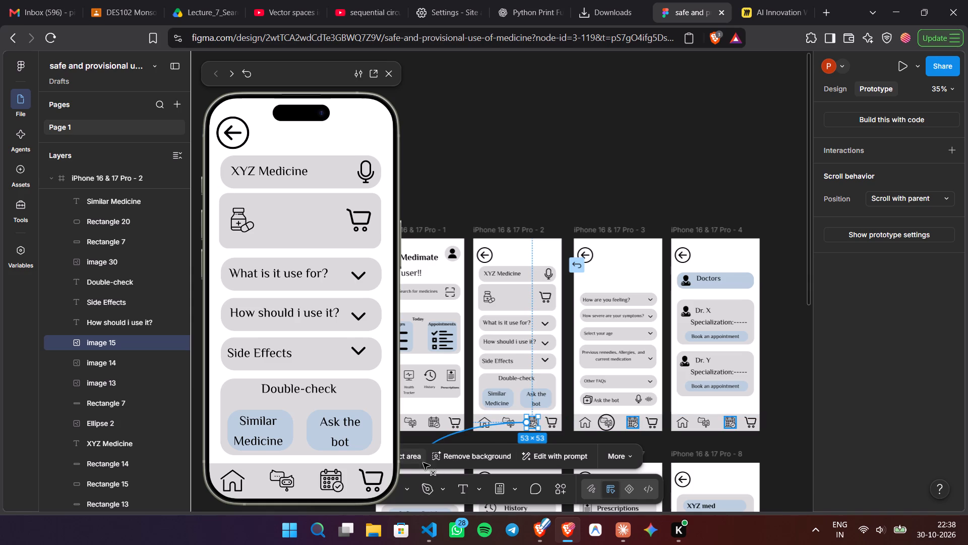
left_click_drag(423, 463, 423, 473)
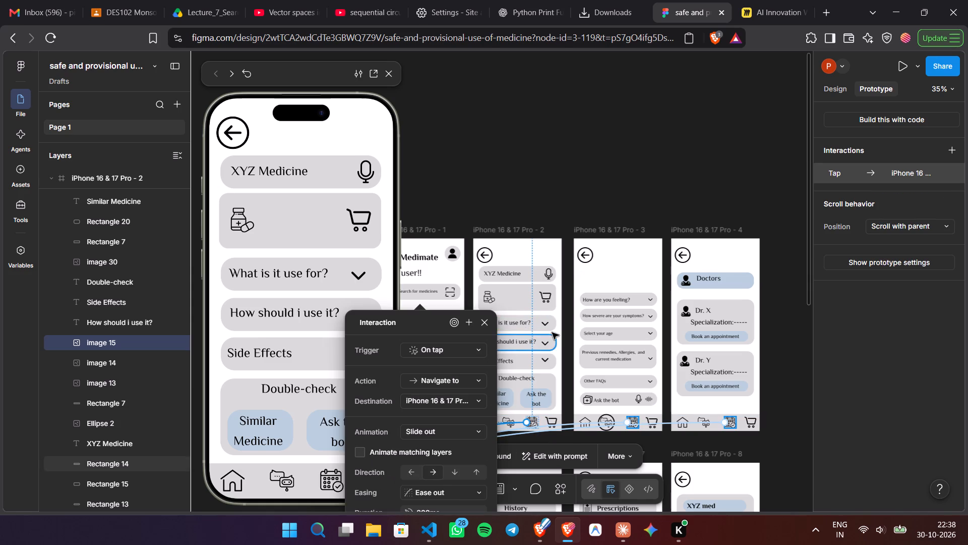
scroll(552, 333, "down", 3)
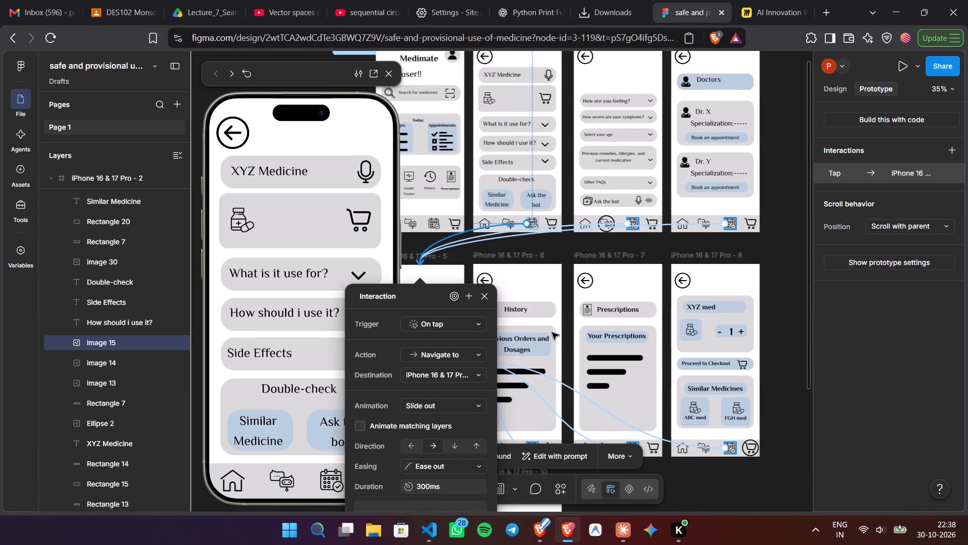
left_click(442, 406)
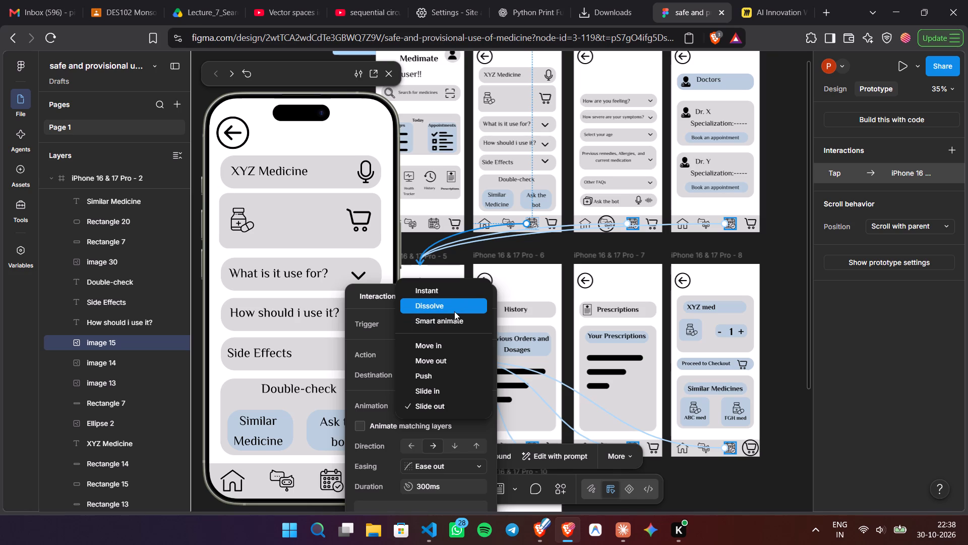
left_click(454, 311)
Test the medicine screen's calendar icon, the reminders screen's back arrow and the home search bar in the preview.
left_click(327, 478)
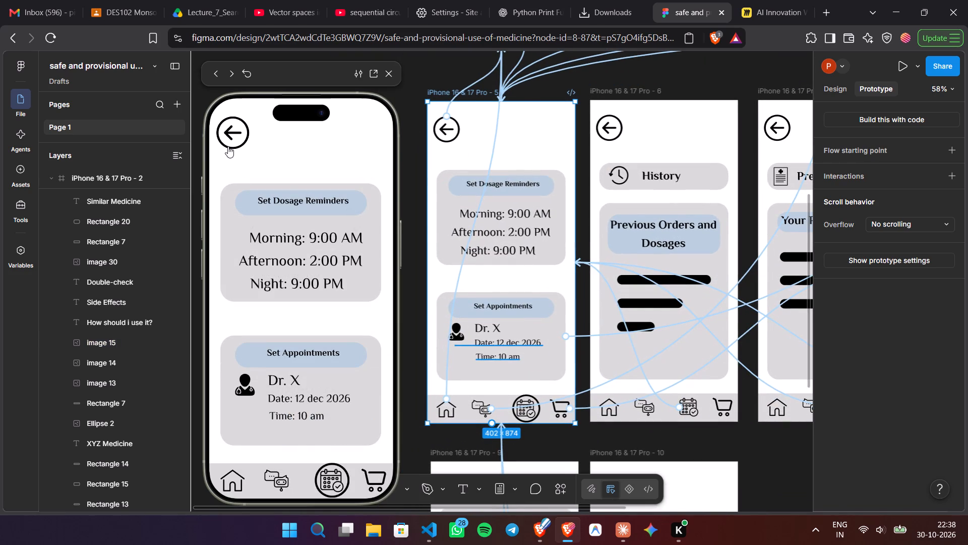
left_click(228, 146)
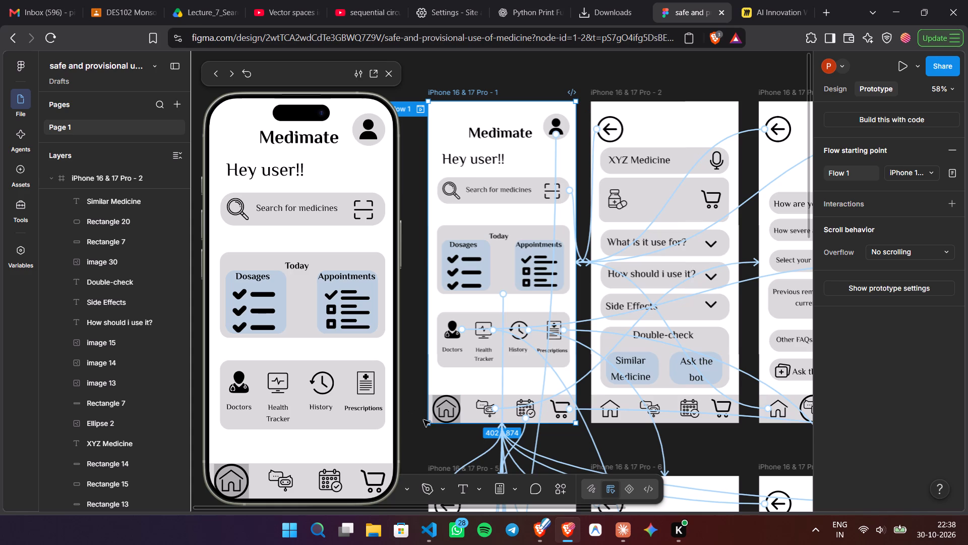
left_click(335, 203)
left_click(314, 243)
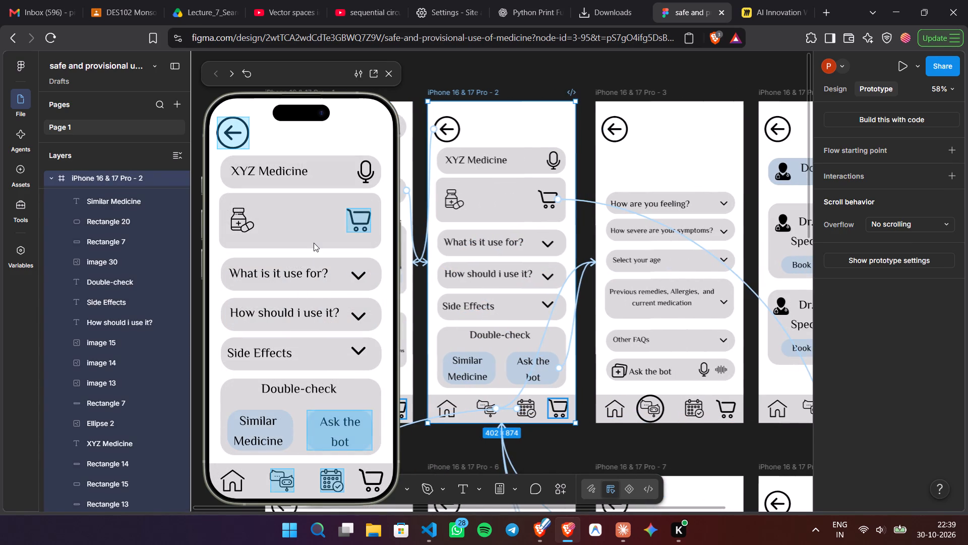
Link the bottom-bar cart icon on "iPhone 16 & 17 Pro - 2" to "iPhone 16 & 17 Pro - 8" on tap with Dissolve.
left_click(558, 410)
scroll(621, 380, "left", 1)
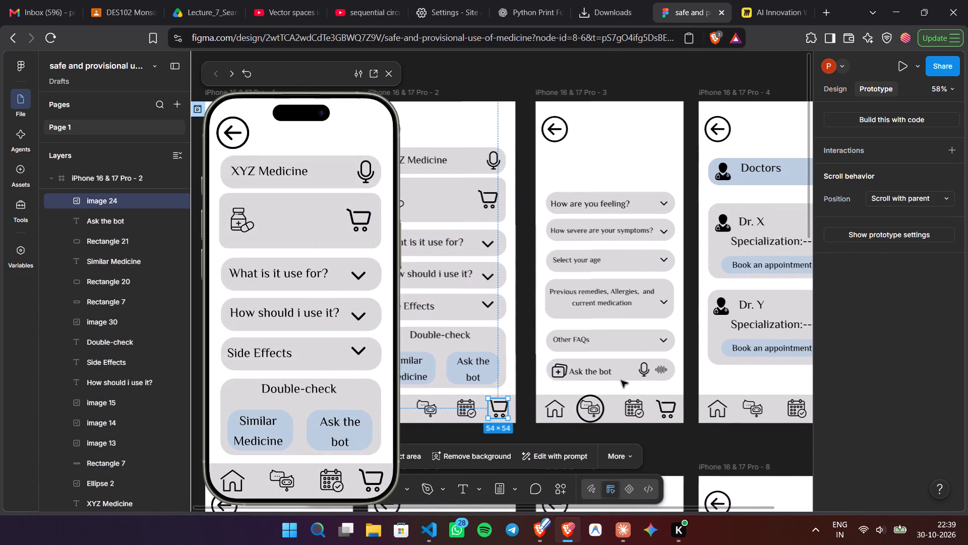
scroll(621, 380, "down", 1)
left_click_drag(508, 311, 512, 313)
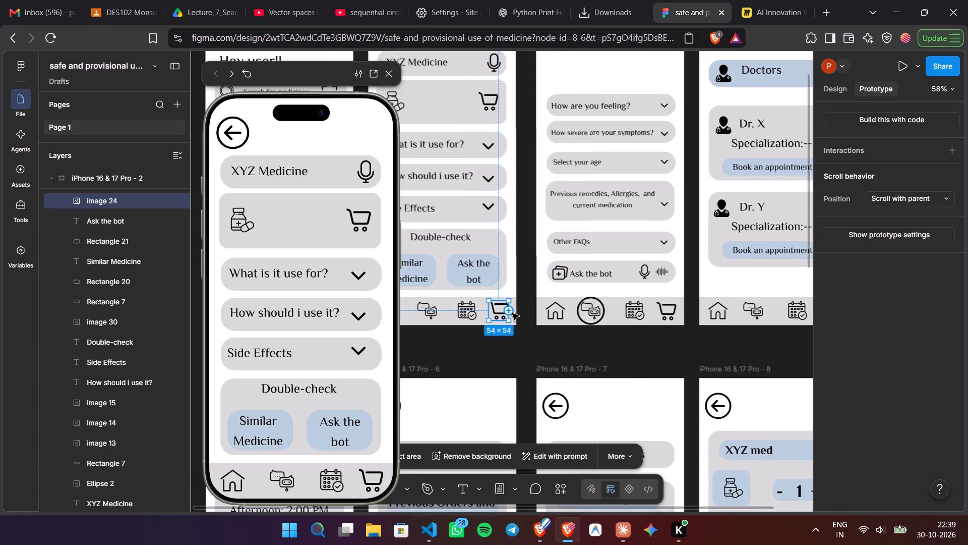
left_click_drag(512, 313, 739, 447)
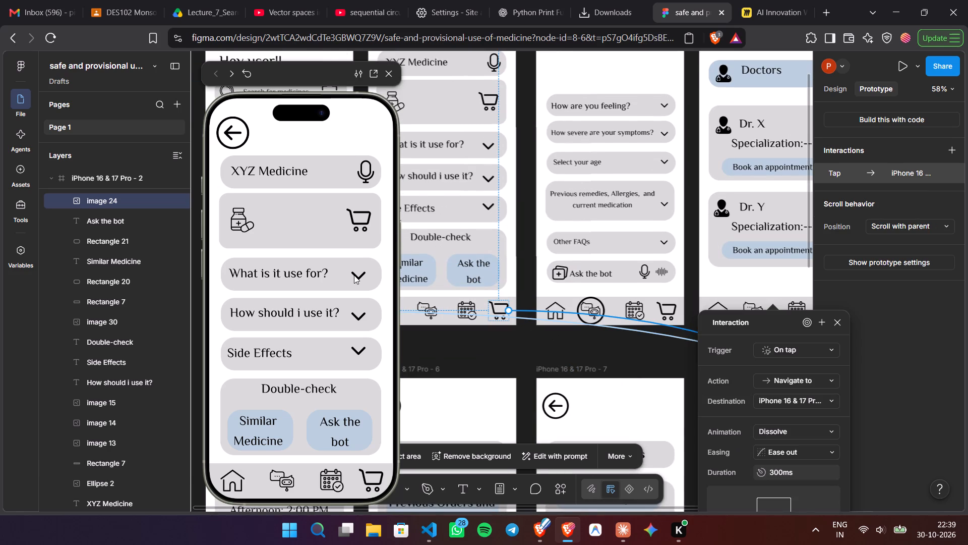
left_click(354, 275)
Link the bottom-bar home icon on "iPhone 16 & 17 Pro - 2" to the home frame "iPhone 16 & 17 Pro - 1".
scroll(421, 370, "right", 1)
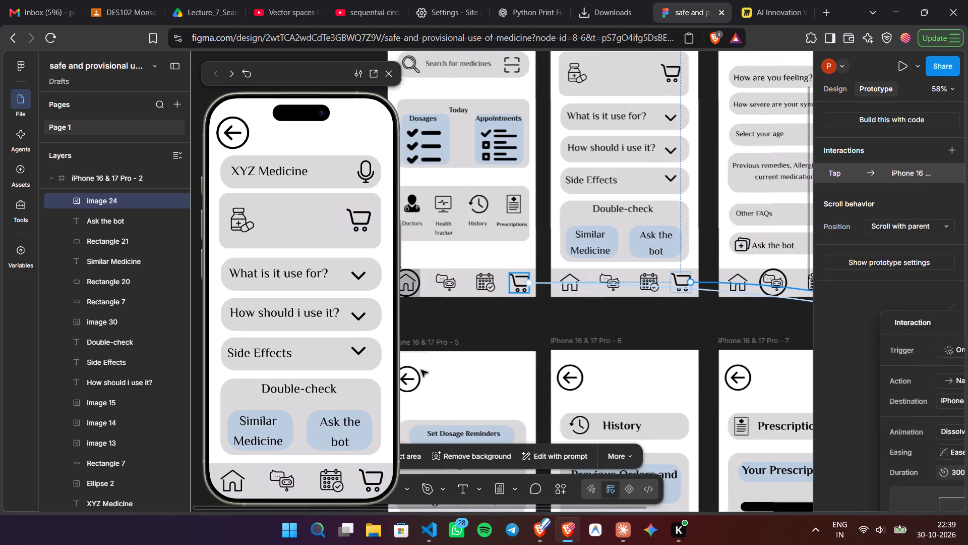
scroll(421, 370, "right", 1)
left_click(611, 289)
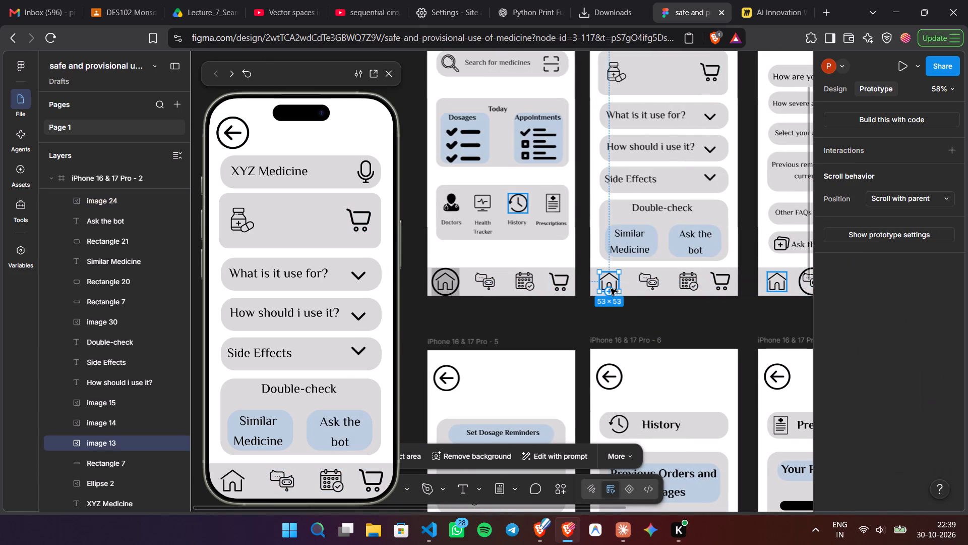
left_click_drag(610, 292, 491, 293)
left_click(465, 320)
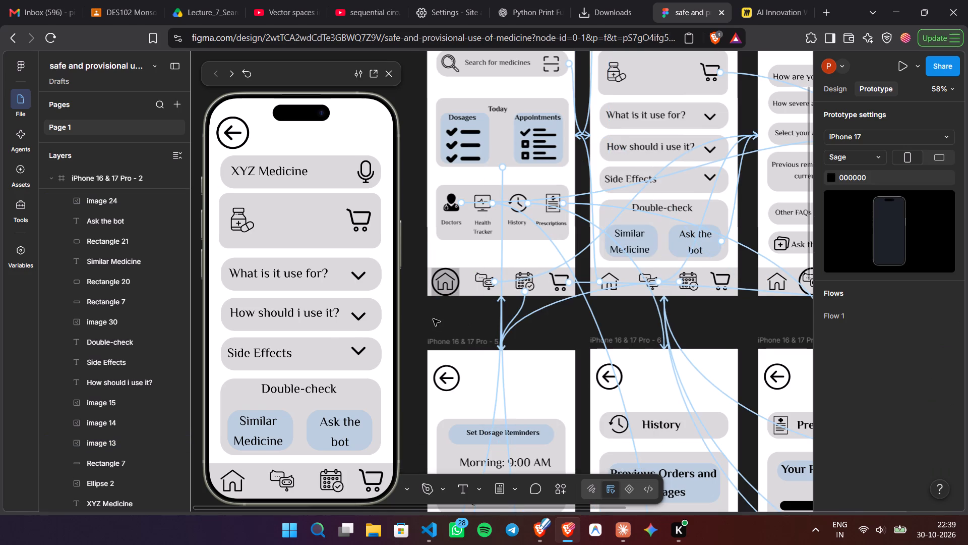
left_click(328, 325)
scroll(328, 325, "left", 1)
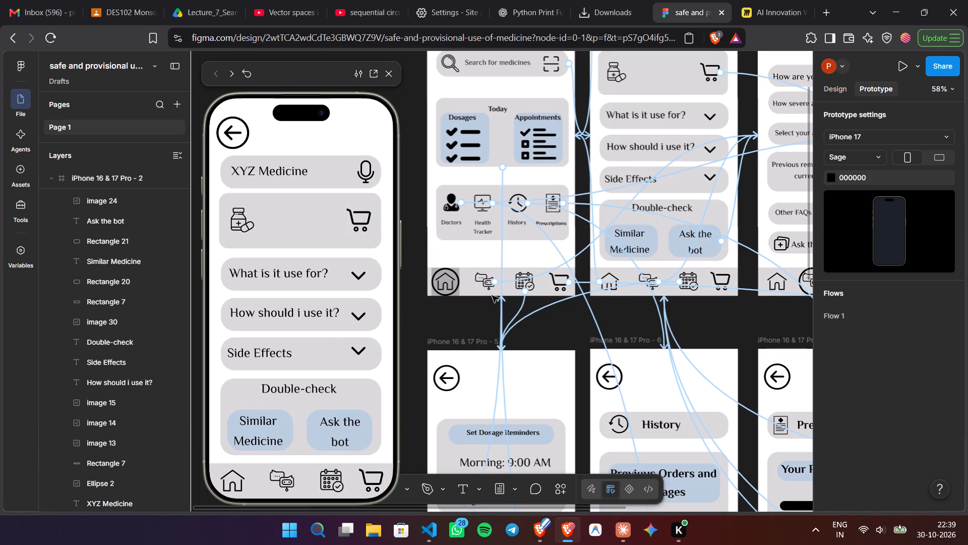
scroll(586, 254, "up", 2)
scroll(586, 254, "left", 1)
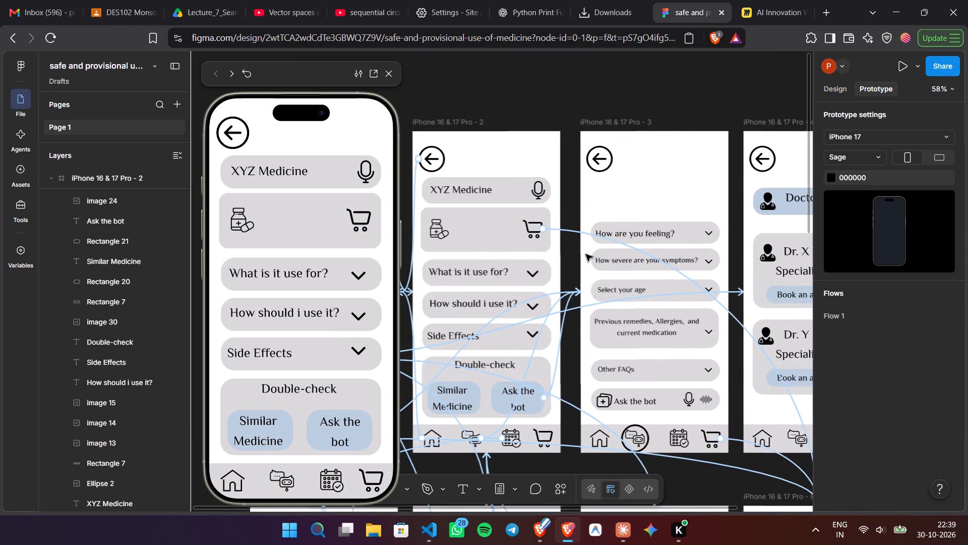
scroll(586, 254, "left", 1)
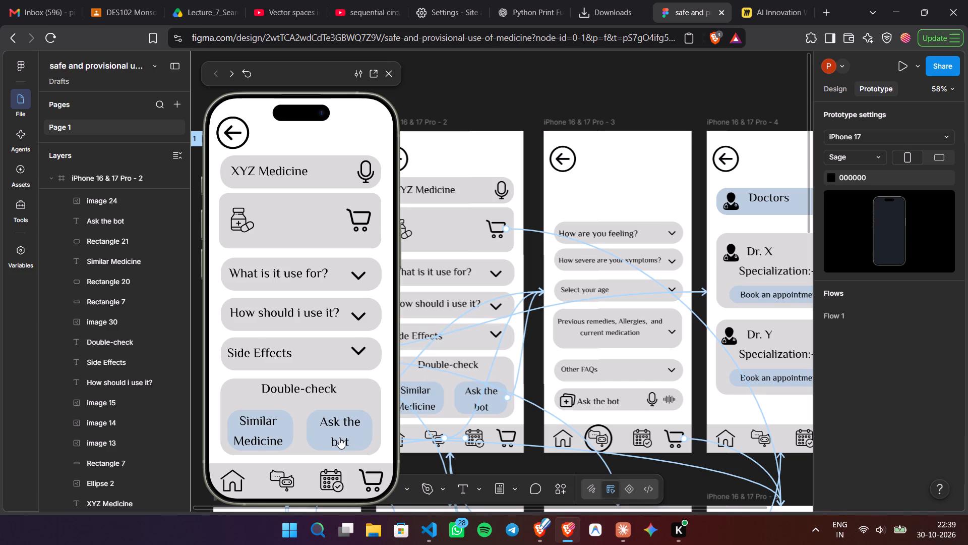
Test the medicine screen's back arrow, the home bot icon, the bot screen's back arrow and the home search bar in the preview.
left_click(308, 361)
left_click(234, 140)
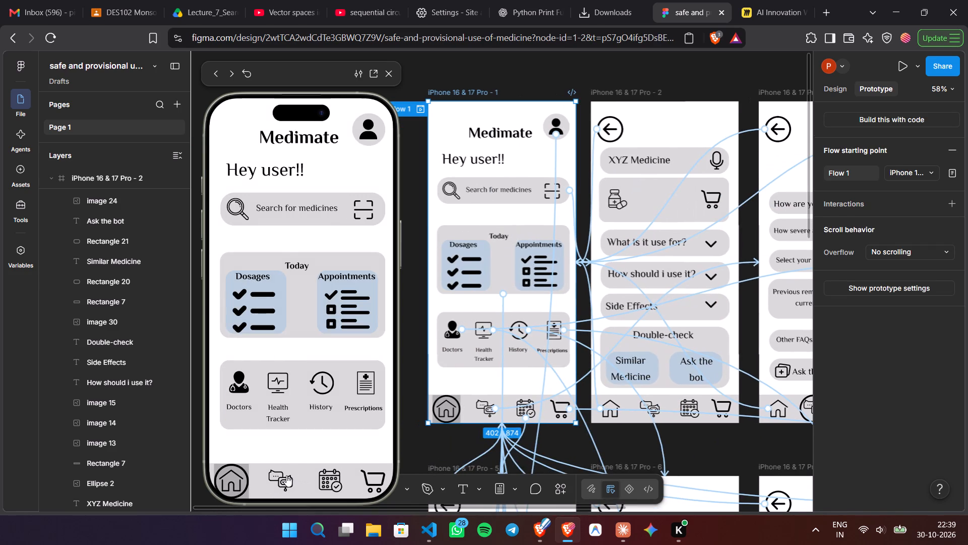
left_click(285, 475)
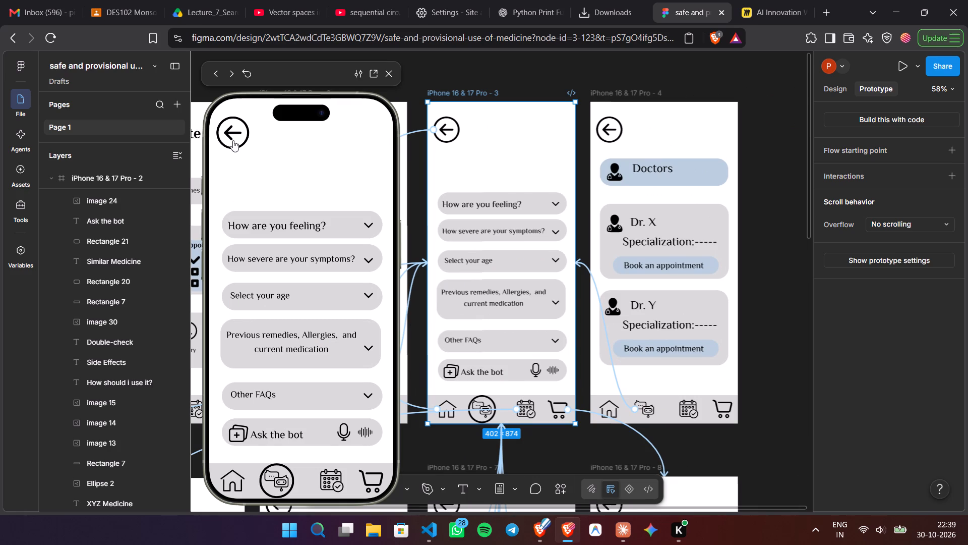
left_click(233, 140)
left_click(296, 211)
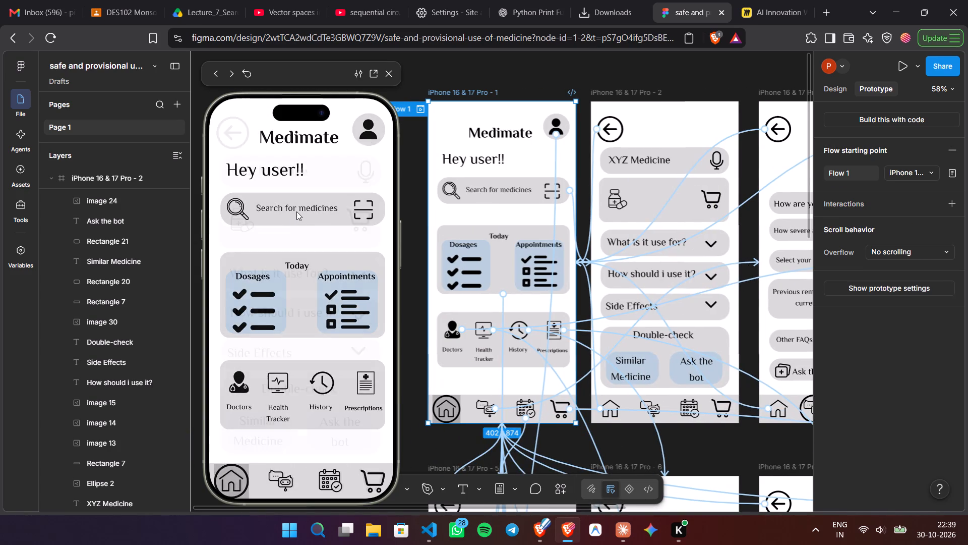
left_click(313, 316)
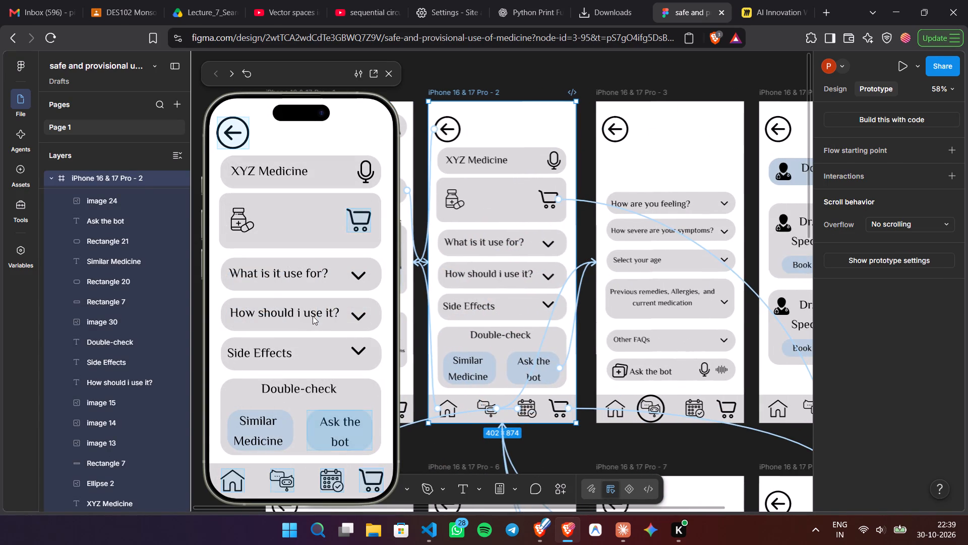
left_click(313, 316)
left_click(313, 316)
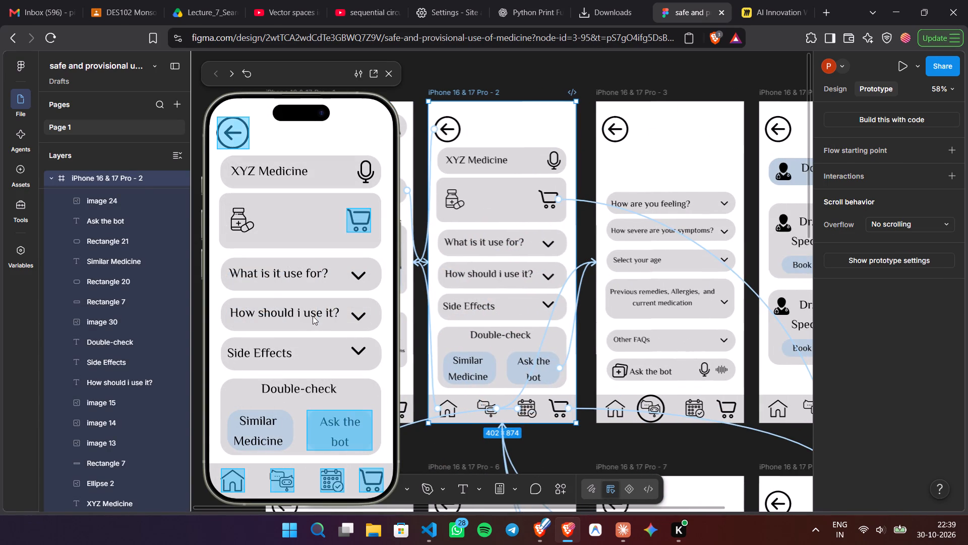
left_click(313, 316)
left_click(313, 316)
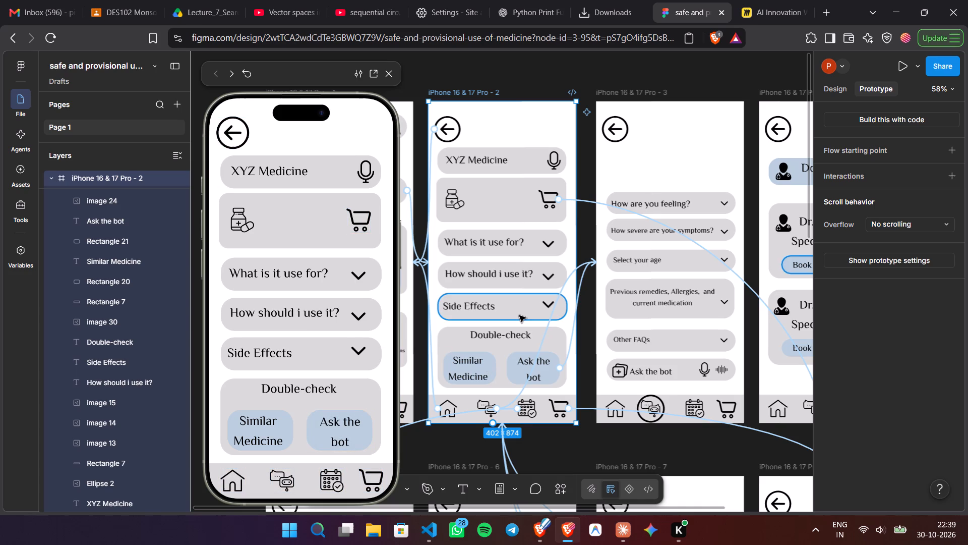
Retest the medicine screen's back arrow and the home search bar, and check the medicine screen's tappable areas in the preview.
scroll(519, 315, "left", 1)
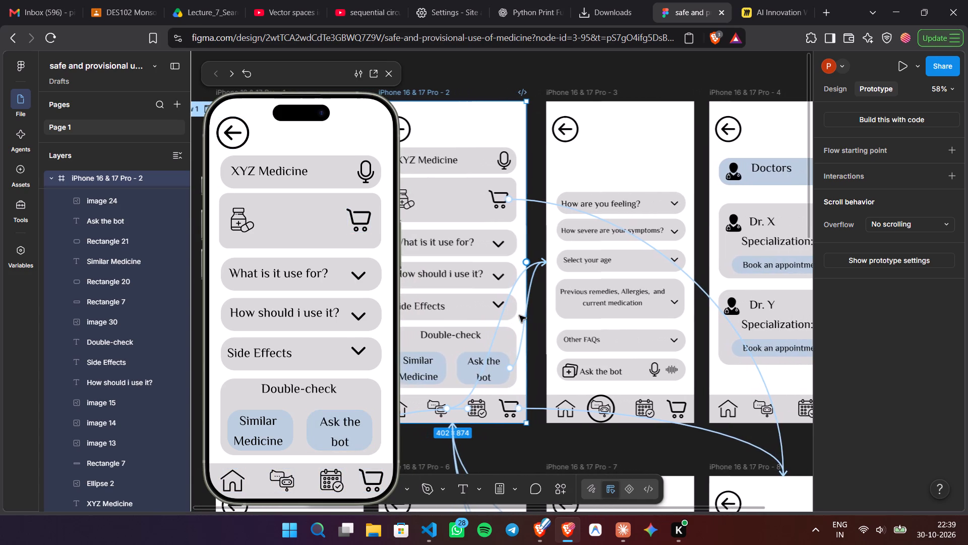
left_click(273, 468)
left_click(236, 135)
left_click(298, 215)
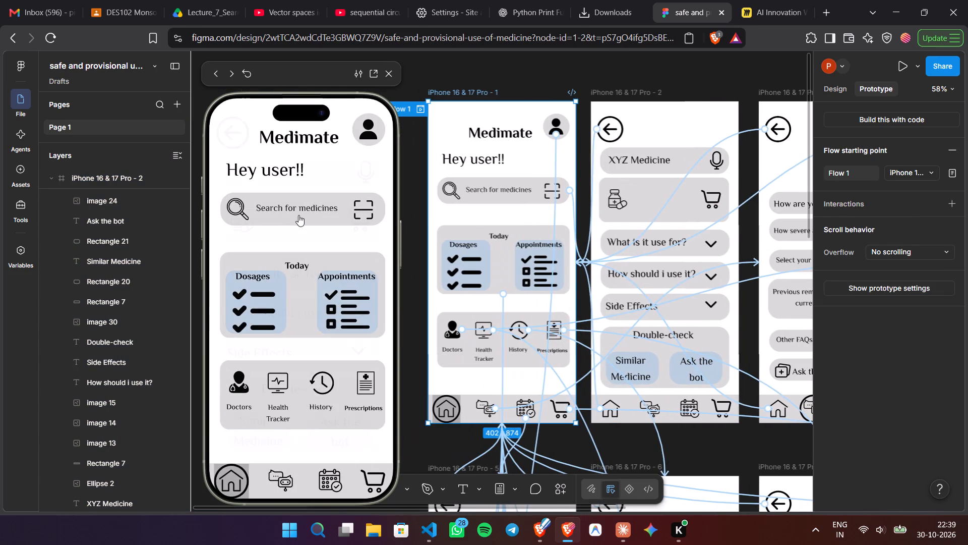
left_click(298, 232)
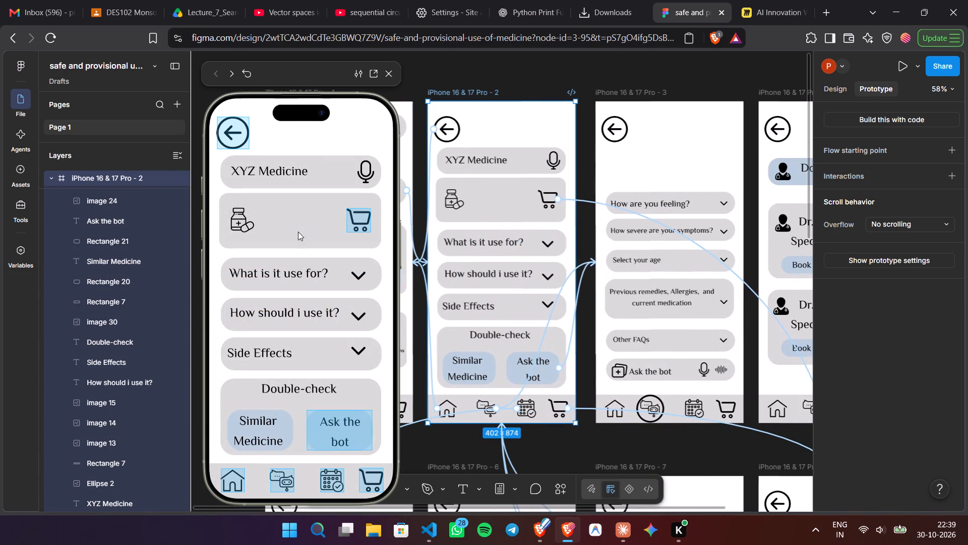
left_click(298, 232)
left_click(298, 232)
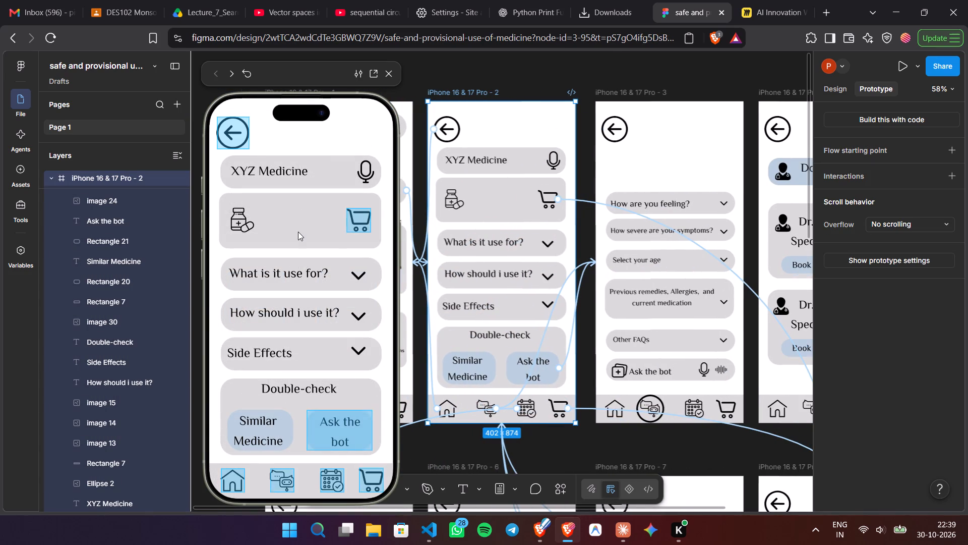
left_click(298, 232)
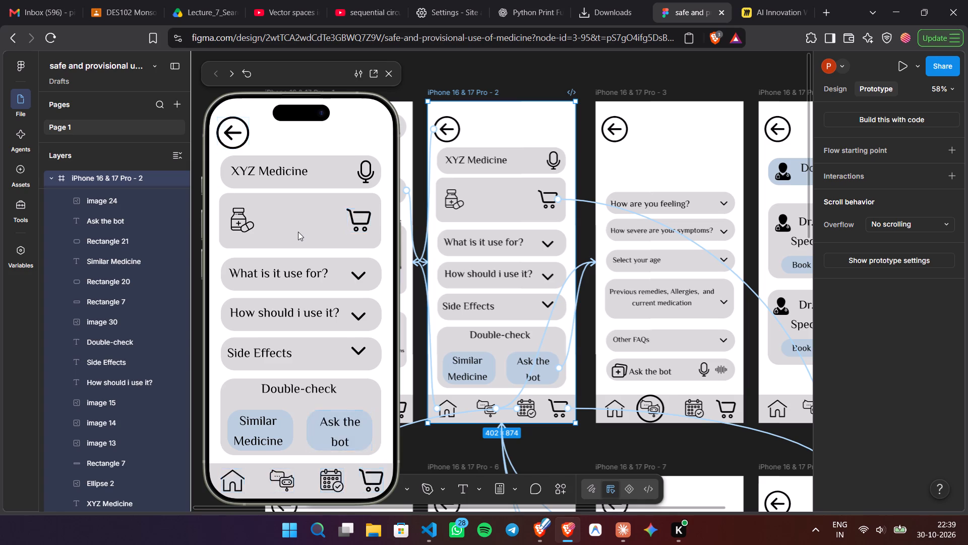
left_click(298, 232)
Test the medicine screen's "Ask the bot" button in the preview and check the bot screen's tappable areas.
left_click(324, 424)
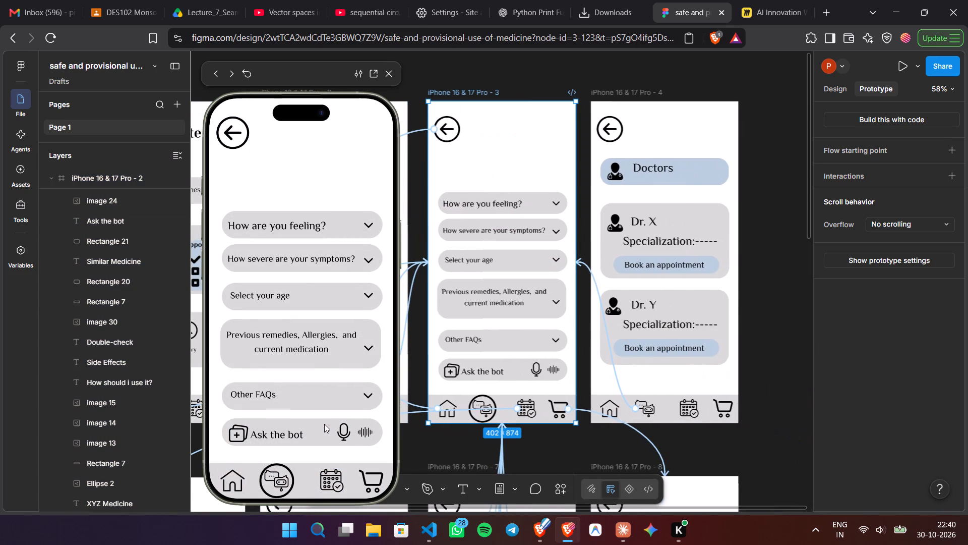
left_click(322, 343)
left_click(322, 343)
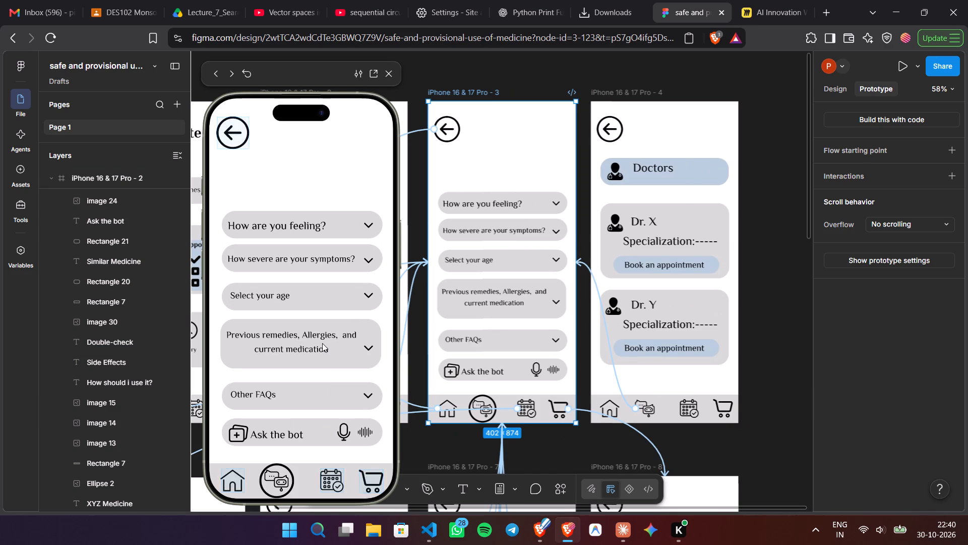
left_click(322, 343)
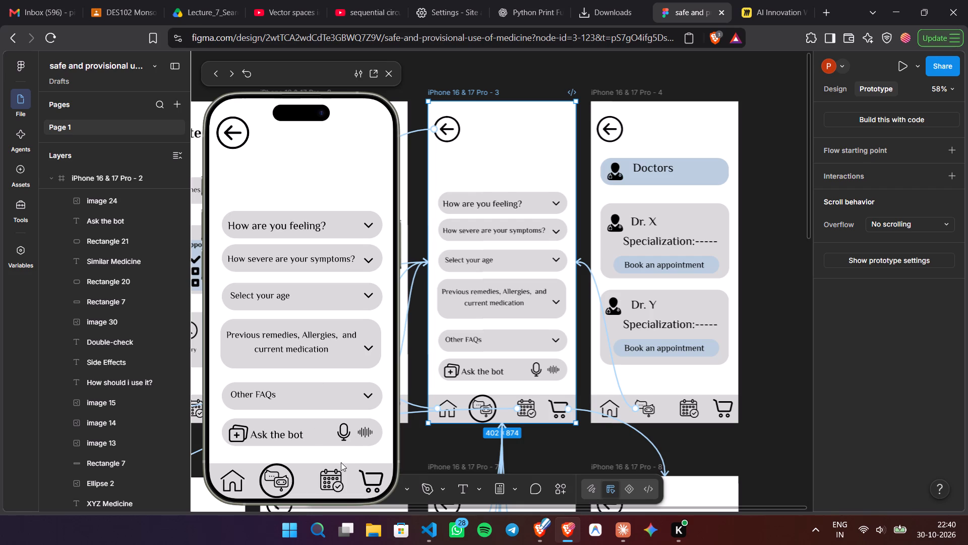
Test the bot screen's calendar icon and the Dr. X appointment card in the preview, and check the Doctors screen's tappable areas.
left_click(336, 477)
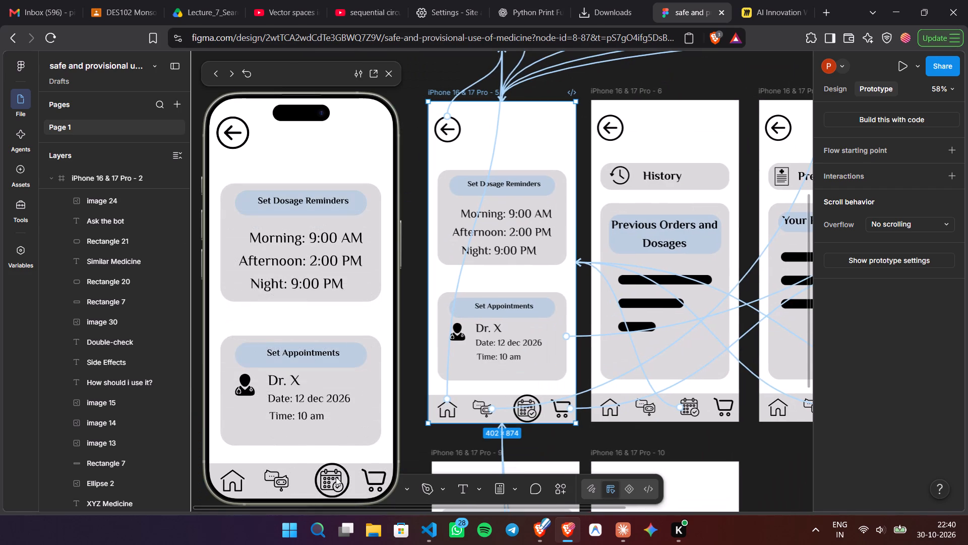
left_click(306, 385)
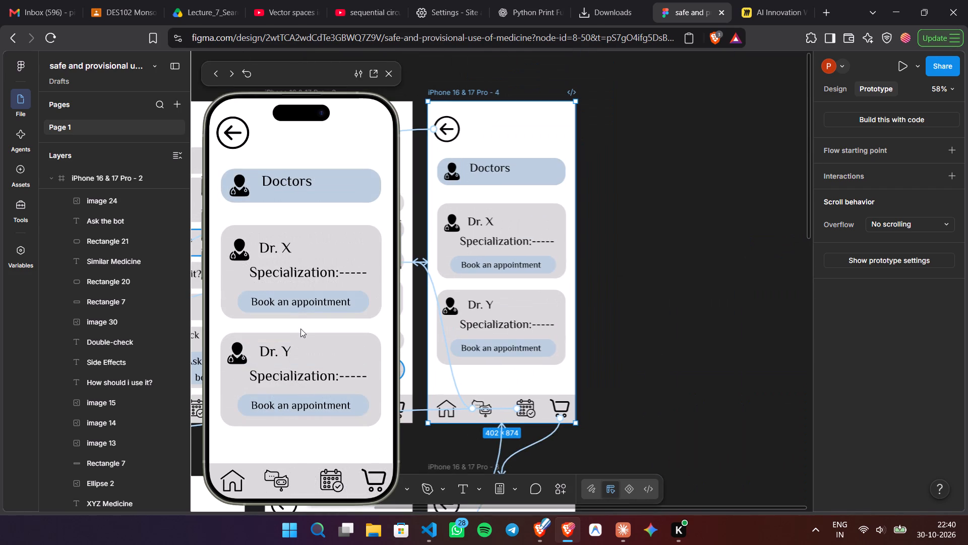
left_click(300, 329)
left_click(300, 329)
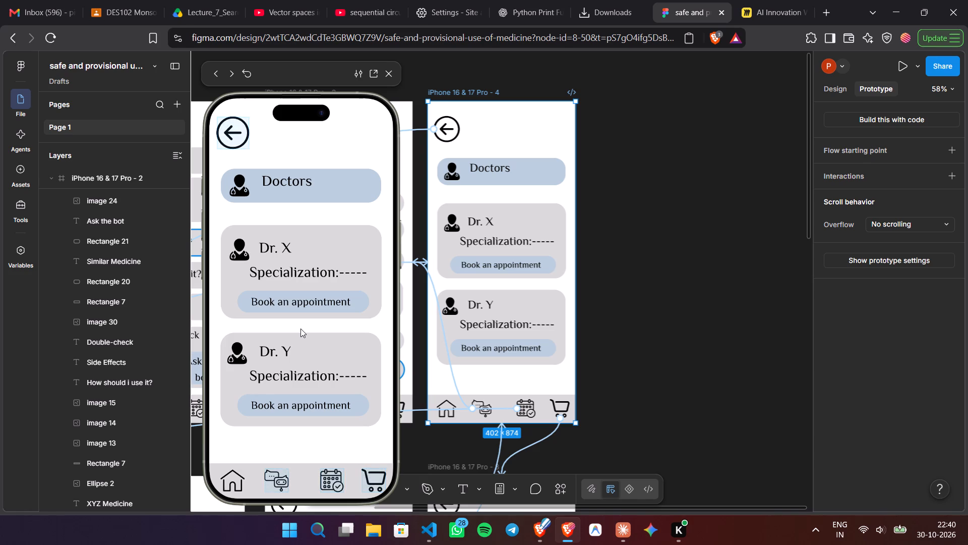
left_click(300, 329)
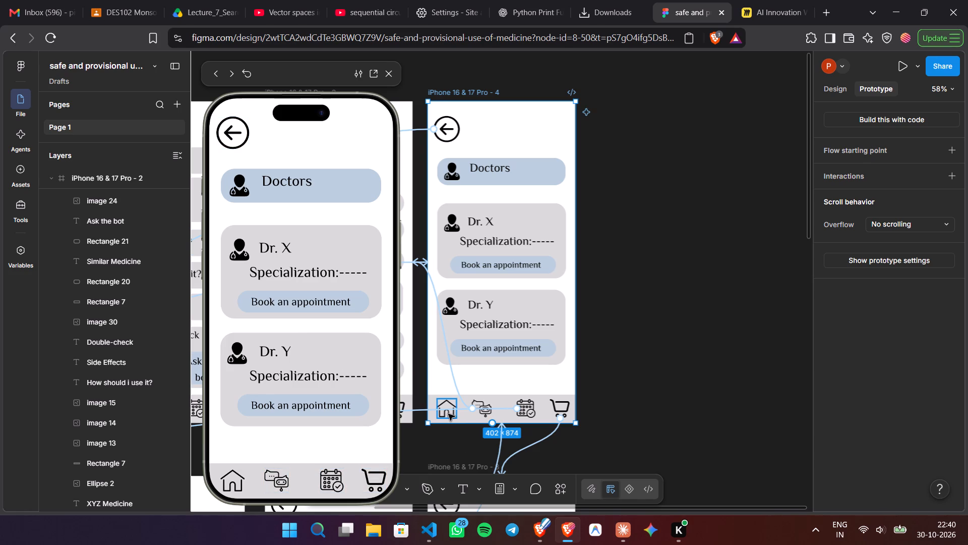
Link the bottom-bar home icon on "iPhone 16 & 17 Pro - 4" to the home frame "iPhone 16 & 17 Pro - 1" on tap with Dissolve.
left_click(448, 414)
scroll(516, 362, "right", 2)
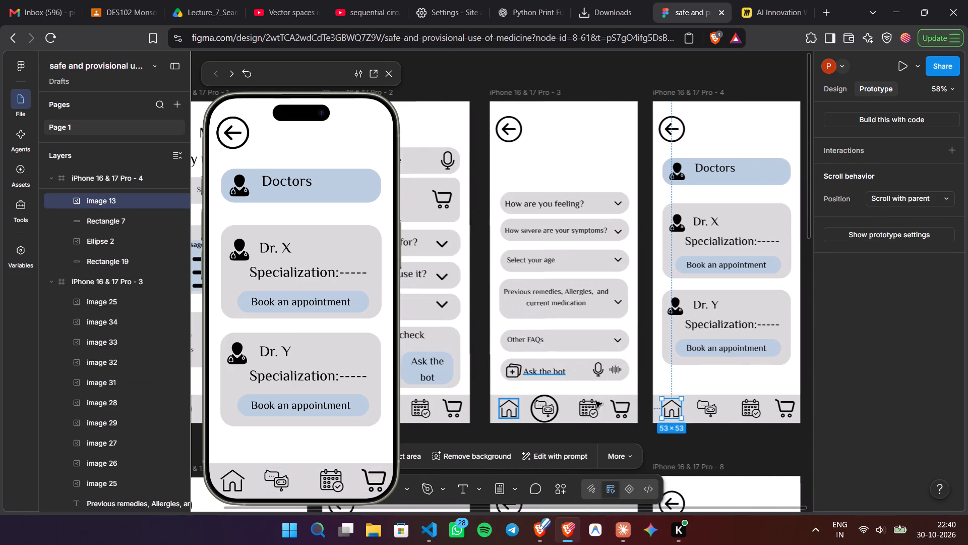
left_click_drag(662, 410, 300, 347)
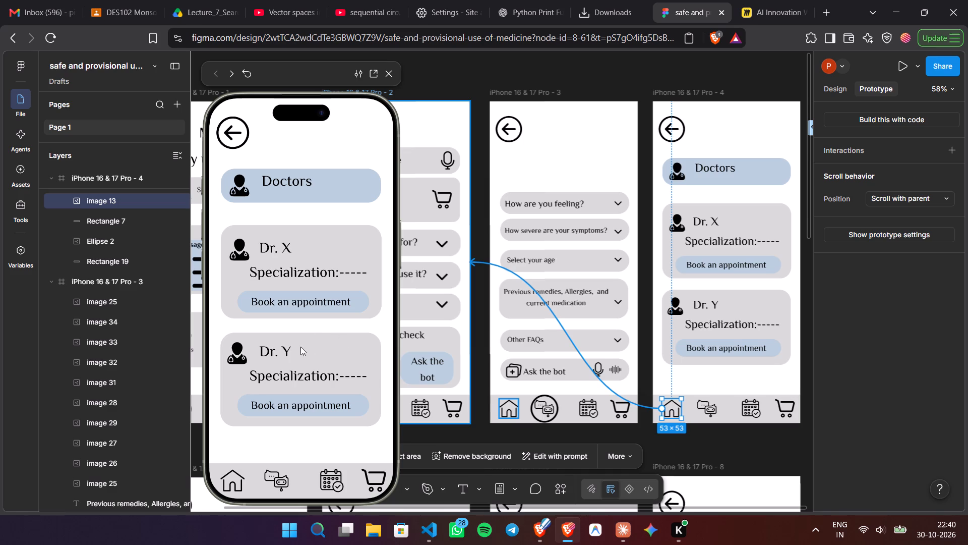
left_click_drag(300, 347, 447, 381)
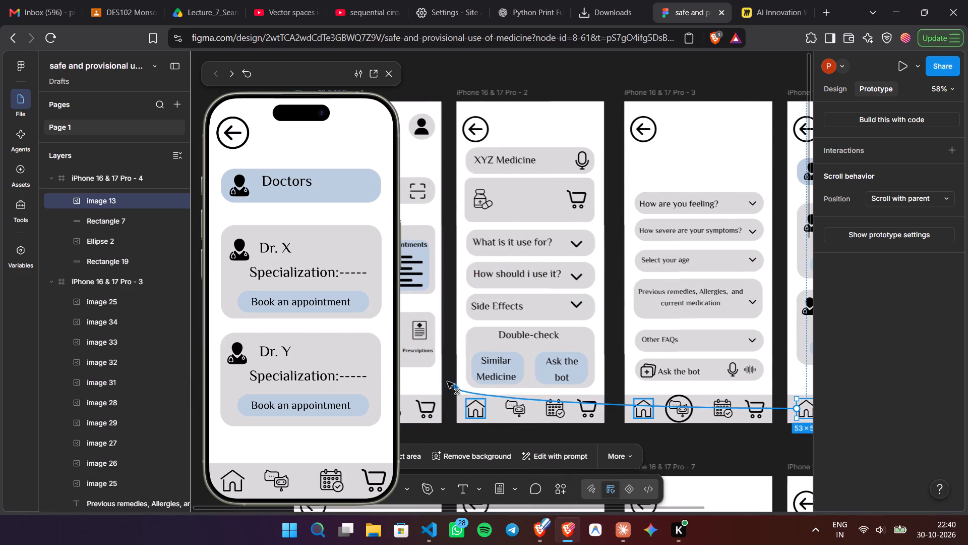
left_click_drag(447, 381, 433, 378)
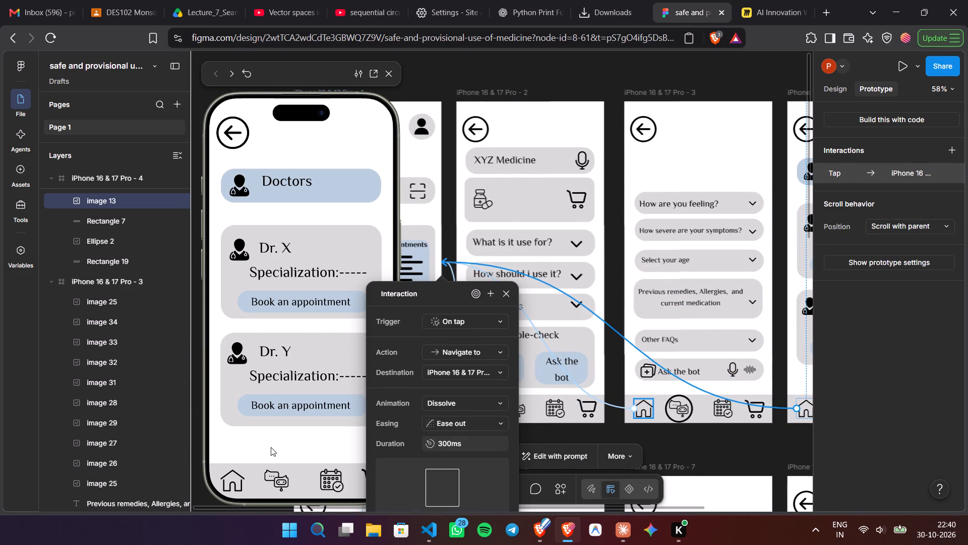
left_click(277, 441)
scroll(618, 307, "left", 4)
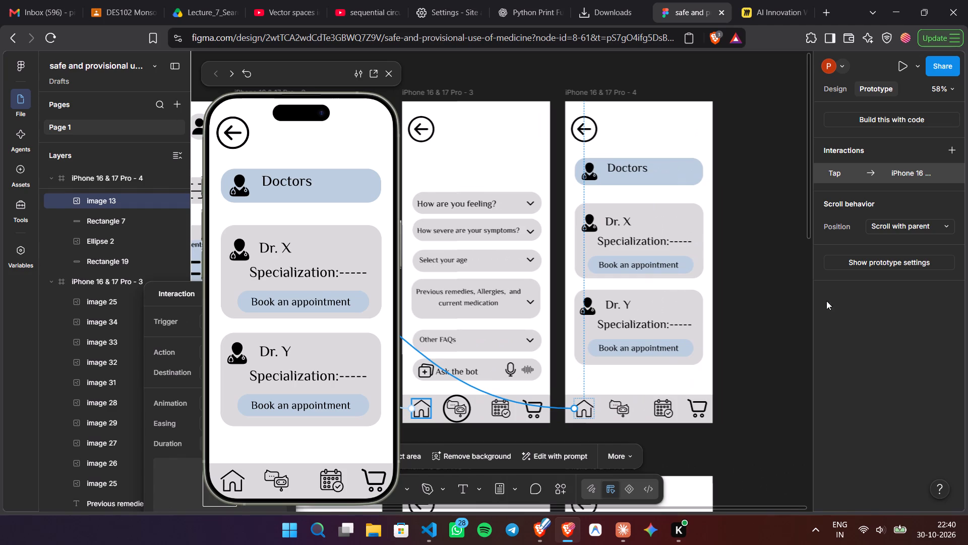
left_click(766, 315)
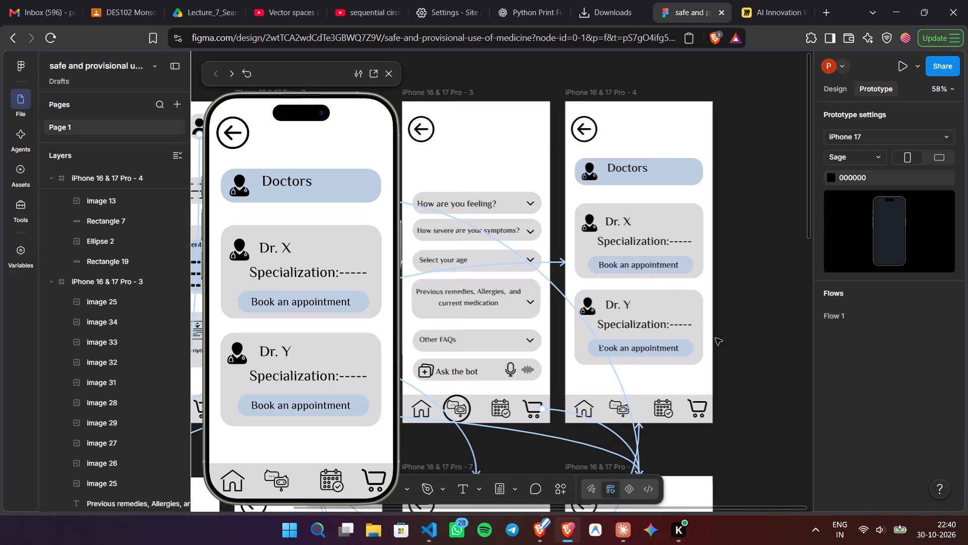
Test the Doctors screen's calendar icon and the reminders screen's appointment card and home icon in the preview, checking the reminders screen's tappable areas.
scroll(715, 338, "down", 1)
scroll(715, 338, "right", 3)
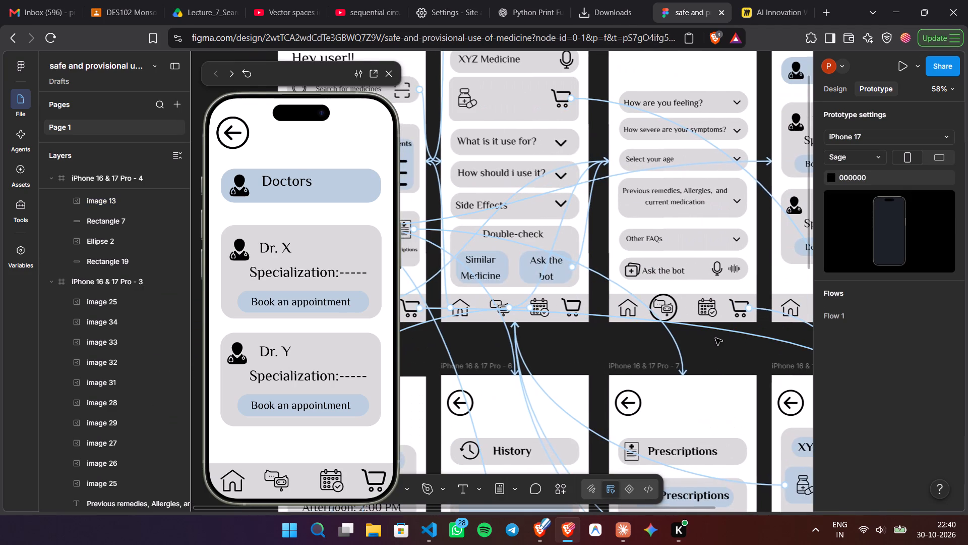
scroll(715, 338, "right", 1)
scroll(715, 338, "down", 2)
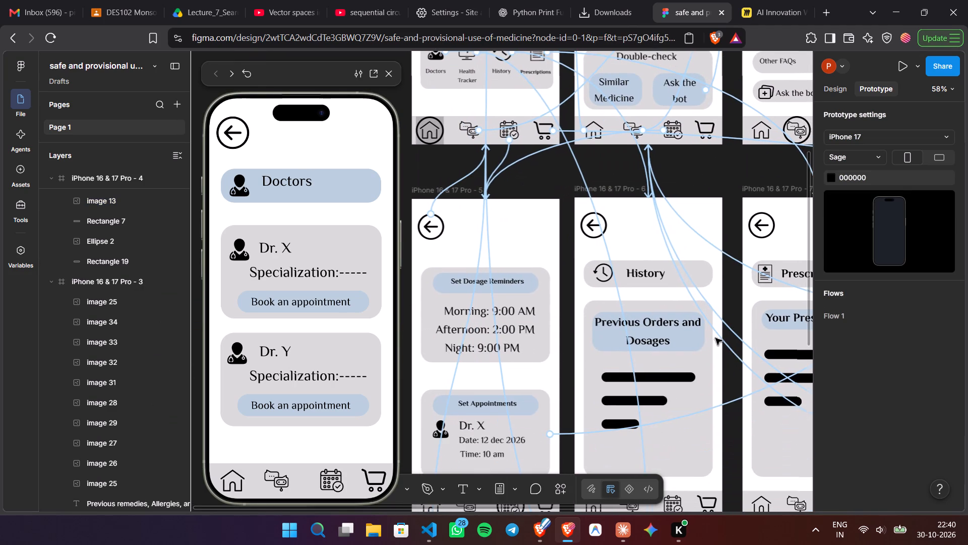
scroll(715, 338, "down", 1)
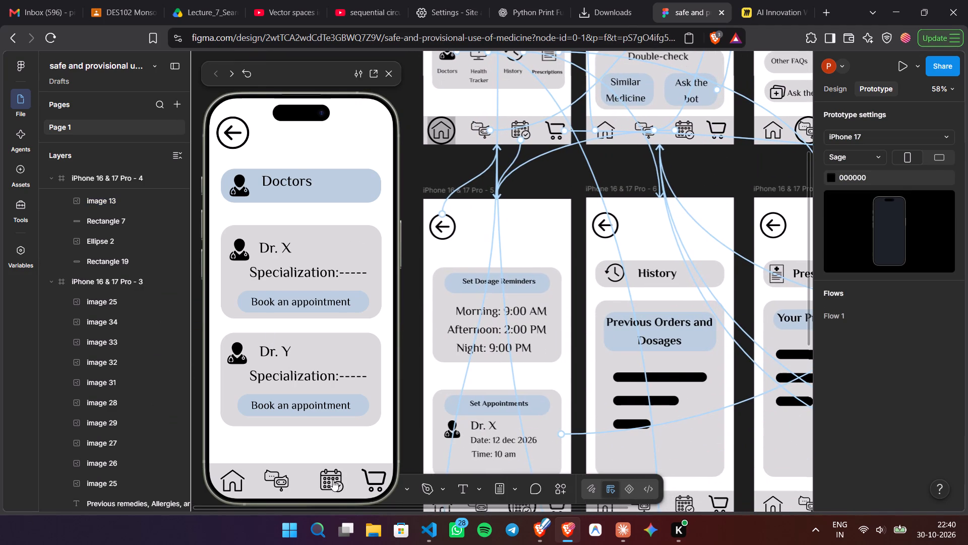
left_click(333, 480)
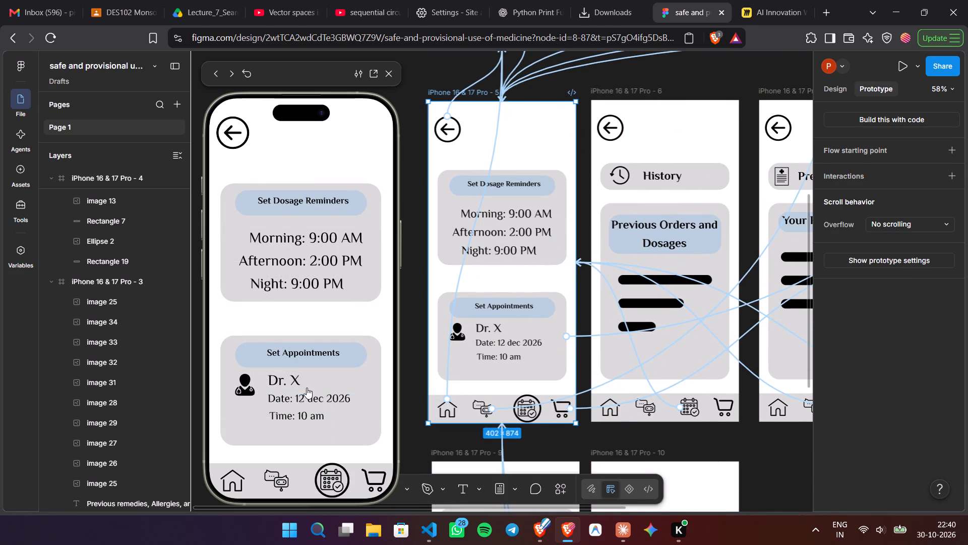
left_click(307, 388)
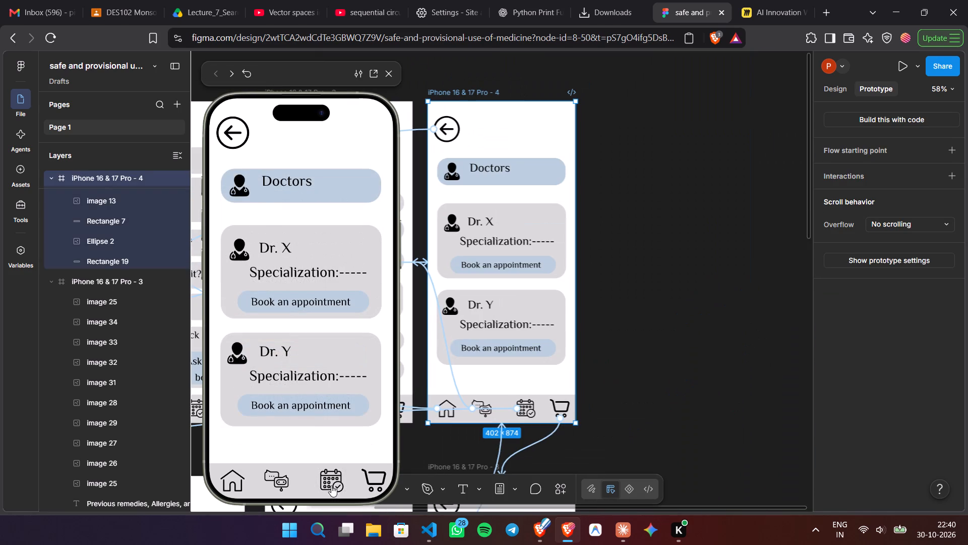
left_click(331, 483)
left_click(329, 293)
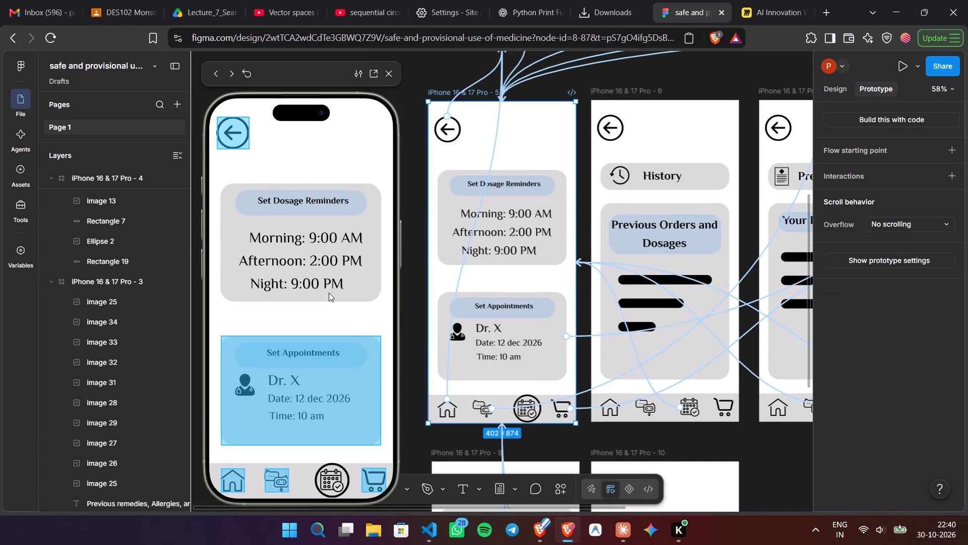
left_click(329, 293)
left_click(329, 293)
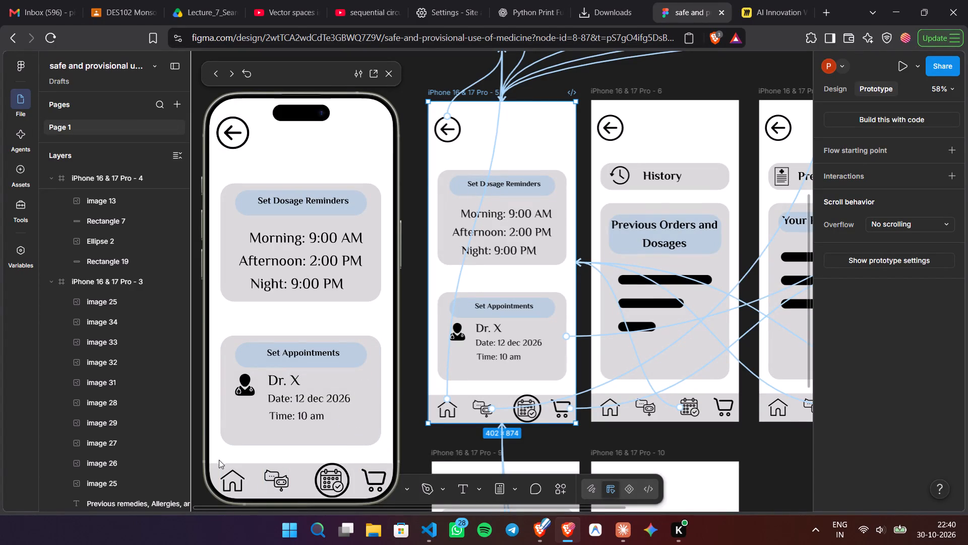
left_click(231, 483)
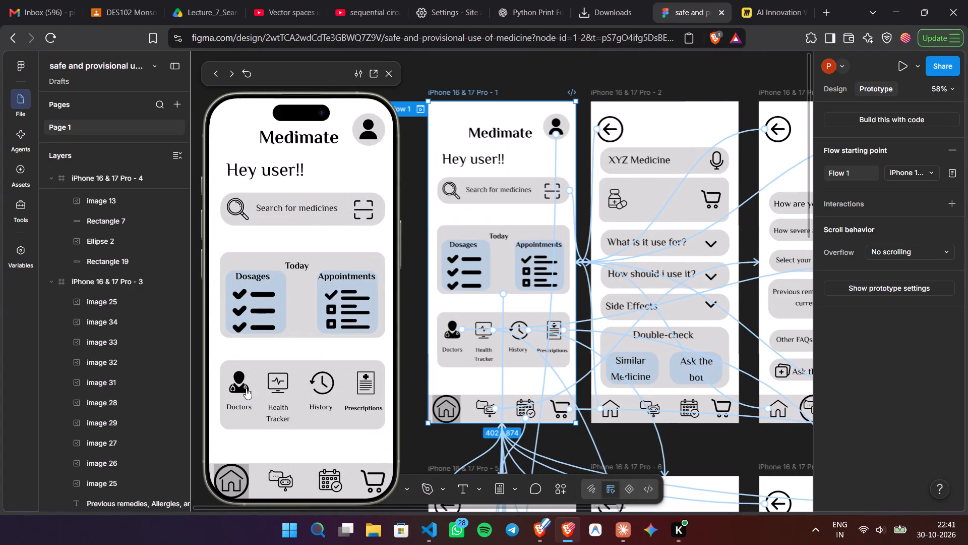
Test the History shortcut in the preview, check the History screen's tappable areas, and return home through its home icon.
left_click(313, 387)
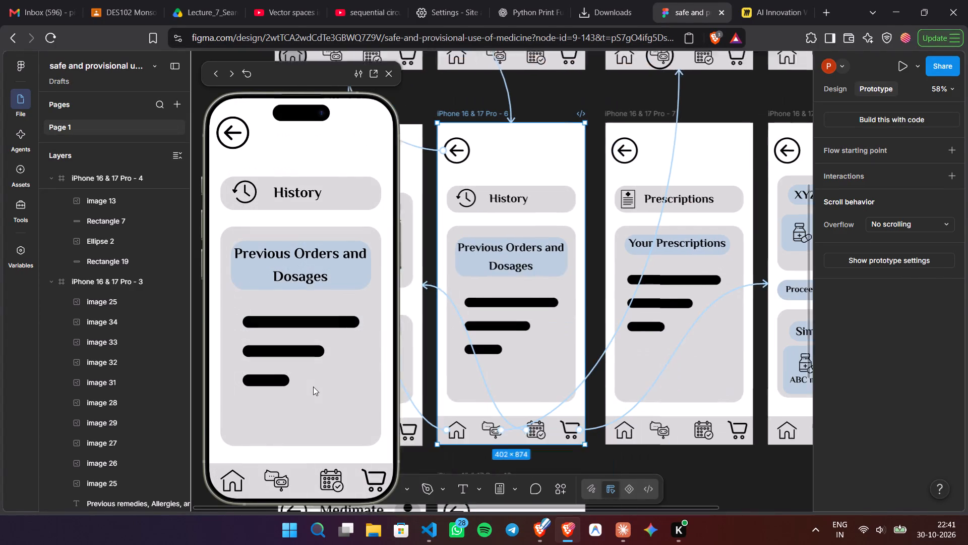
left_click(318, 360)
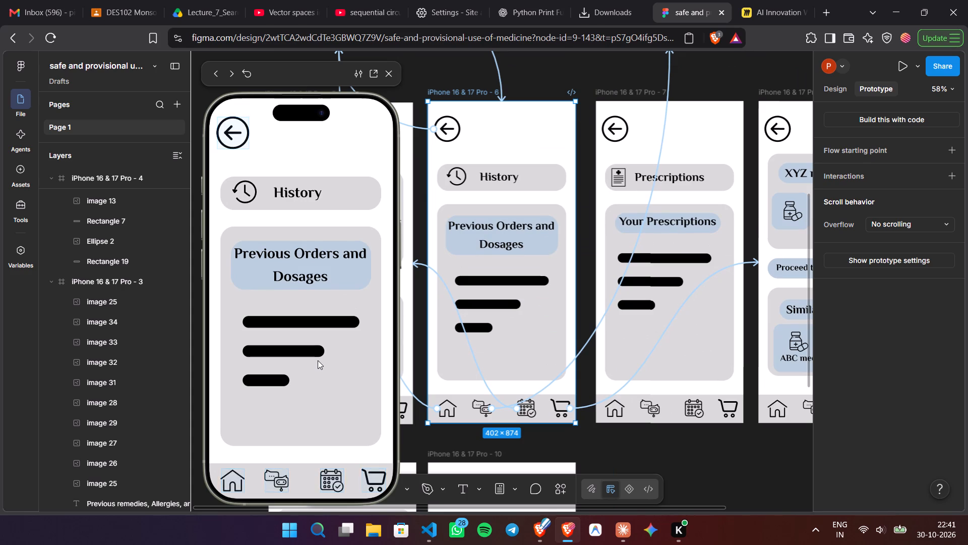
left_click(318, 360)
left_click(318, 360)
left_click(325, 435)
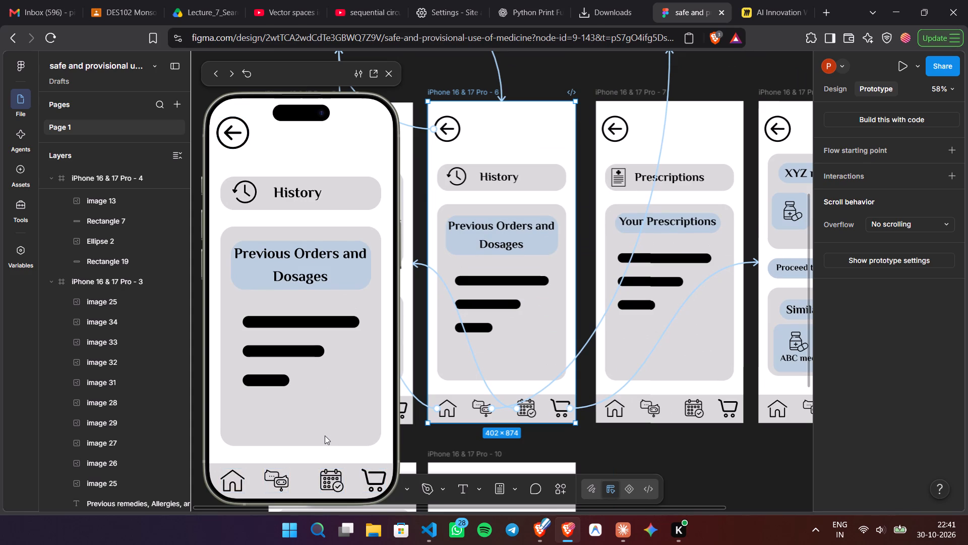
left_click(225, 476)
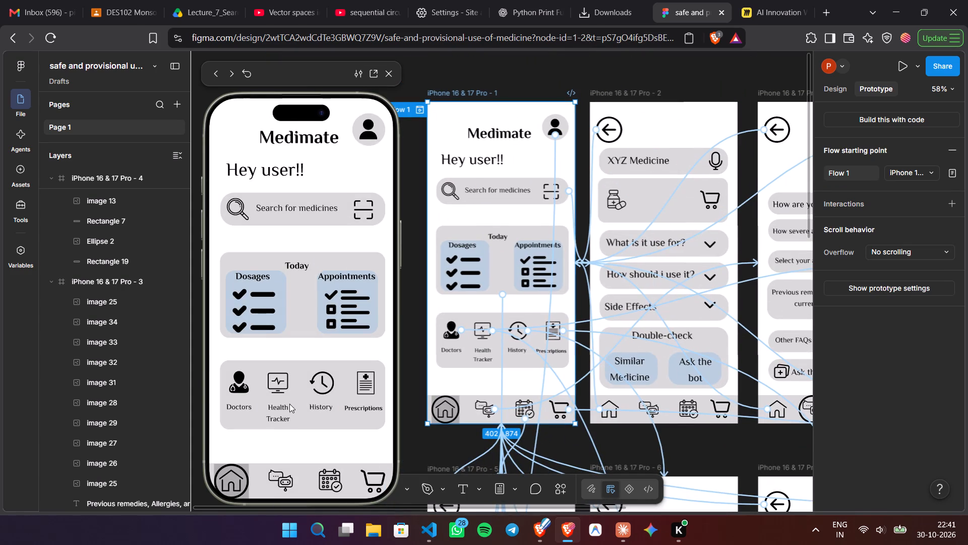
Test the home screen's Prescriptions shortcut in the preview and check the Prescriptions screen's tappable areas.
left_click(362, 389)
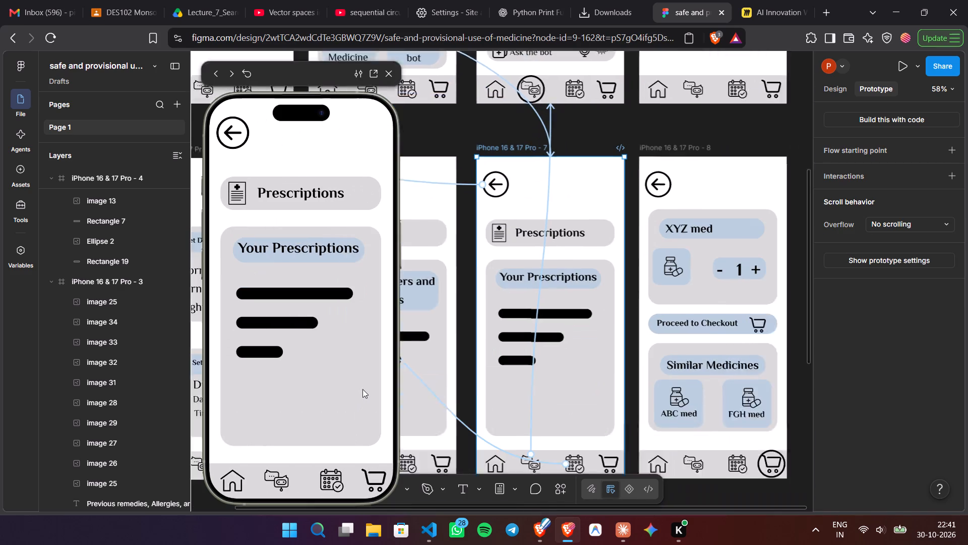
left_click(362, 389)
left_click(362, 389)
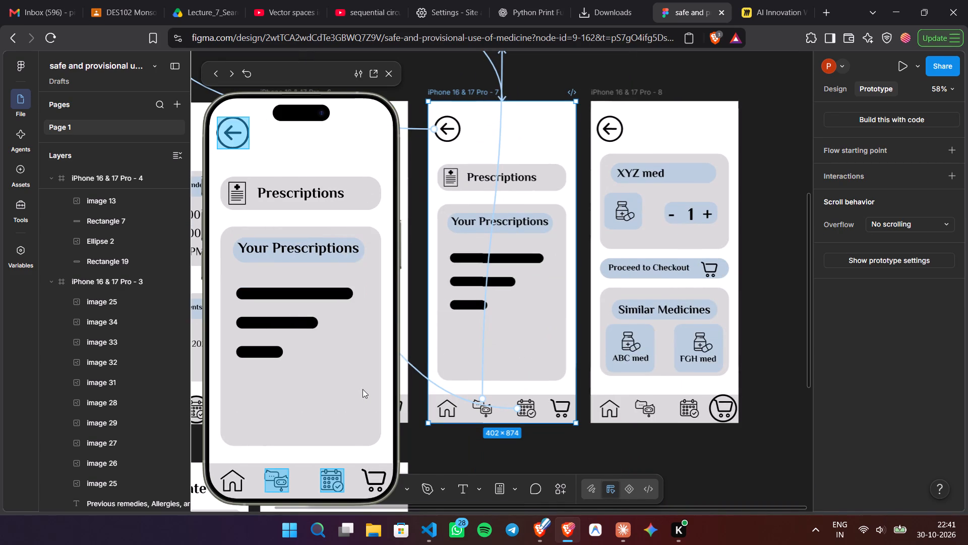
left_click(362, 389)
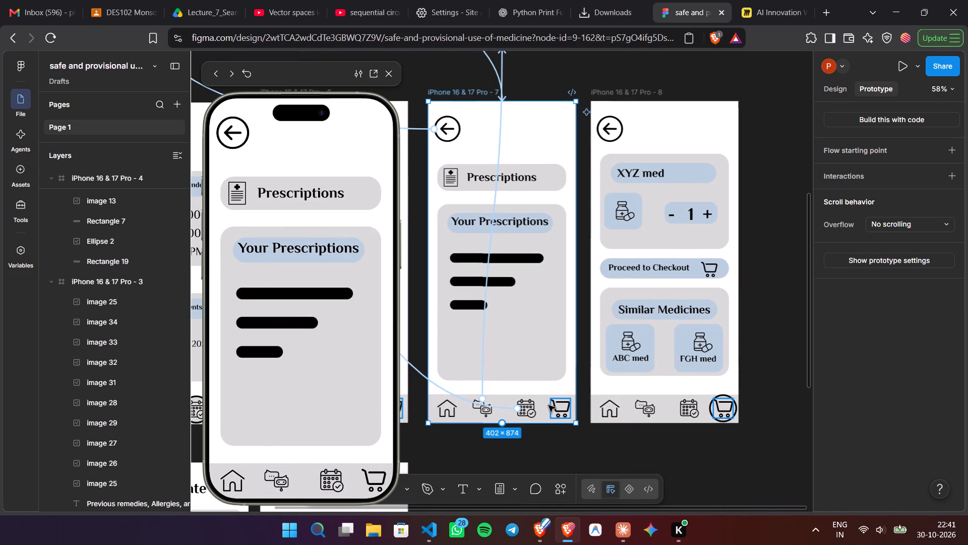
Link the bottom-bar cart icon on "iPhone 16 & 17 Pro - 7" to "iPhone 16 & 17 Pro - 8" on tap with Dissolve.
left_click(549, 405)
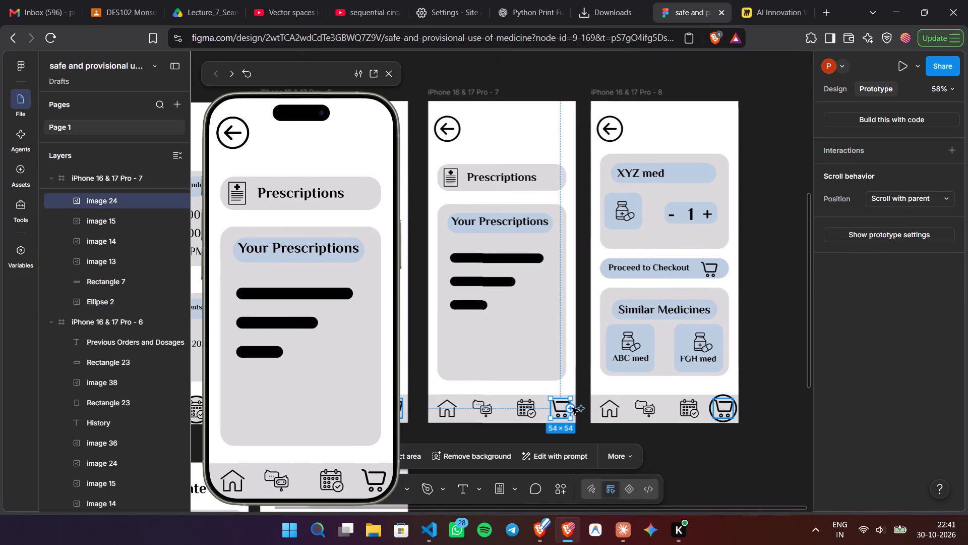
left_click_drag(572, 408, 602, 354)
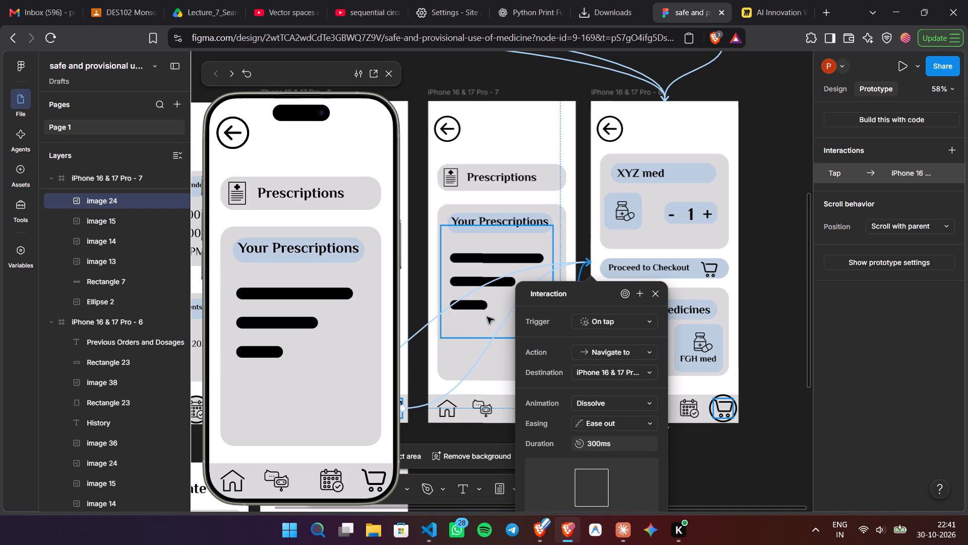
Link the bottom-bar home icon on "iPhone 16 & 17 Pro - 7" to the home frame "iPhone 16 & 17 Pro - 1" on tap with Dissolve.
left_click(454, 409)
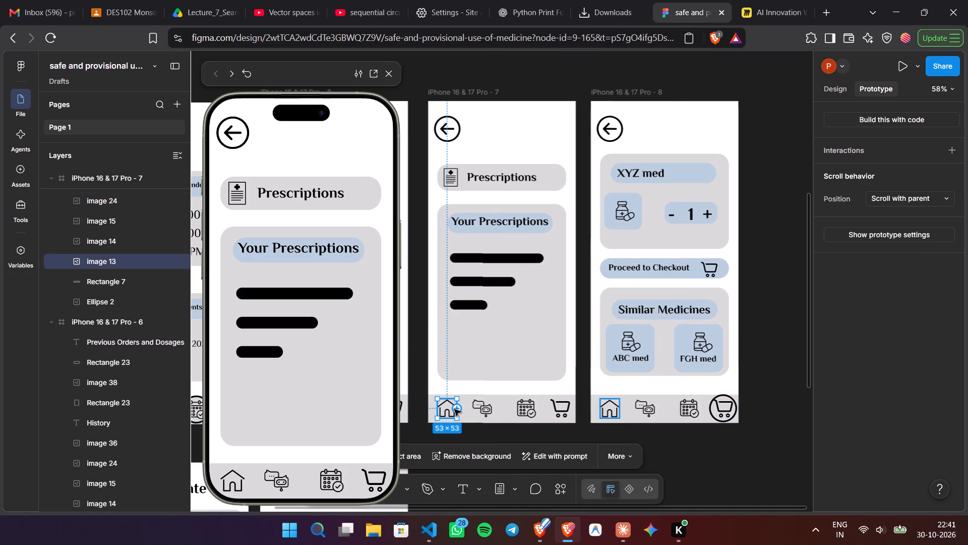
left_click_drag(456, 409, 246, 95)
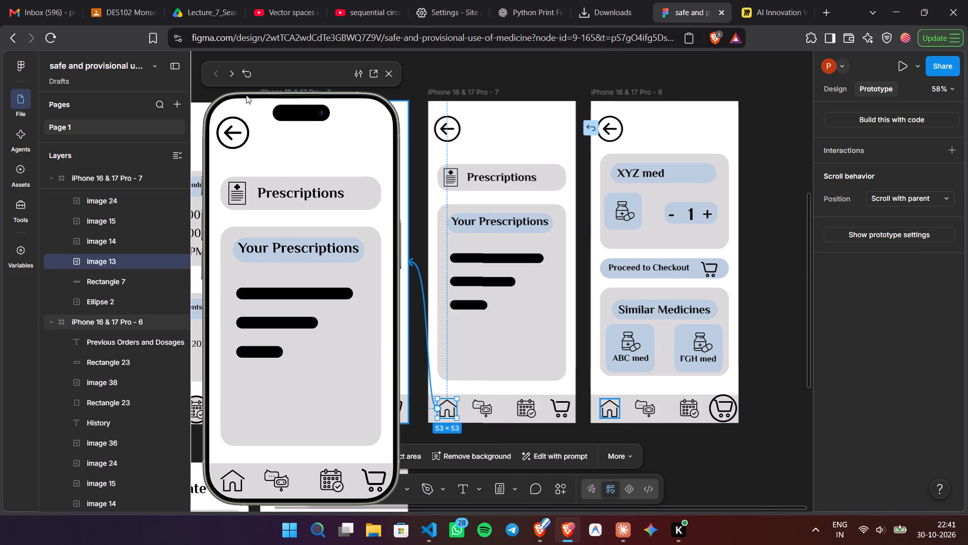
left_click_drag(246, 95, 196, 151)
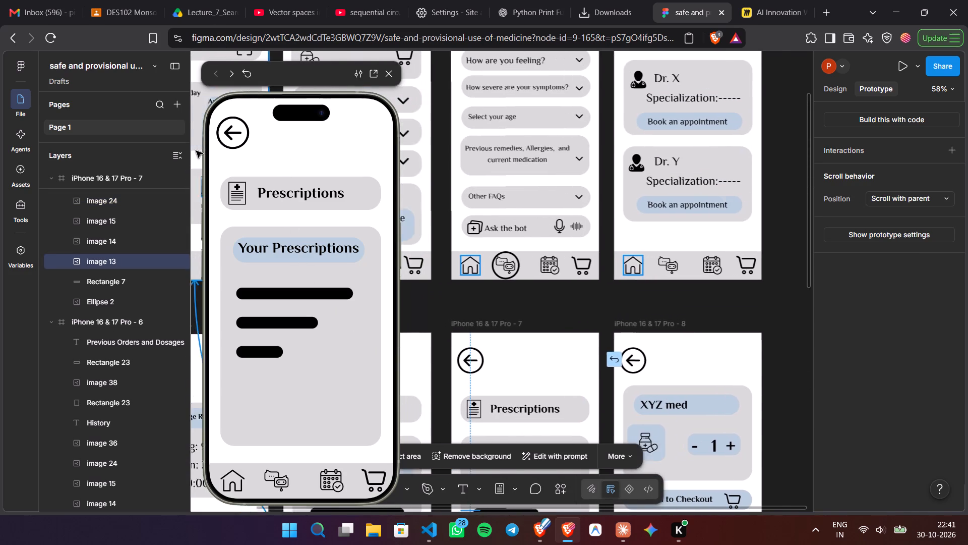
left_click_drag(196, 151, 353, 93)
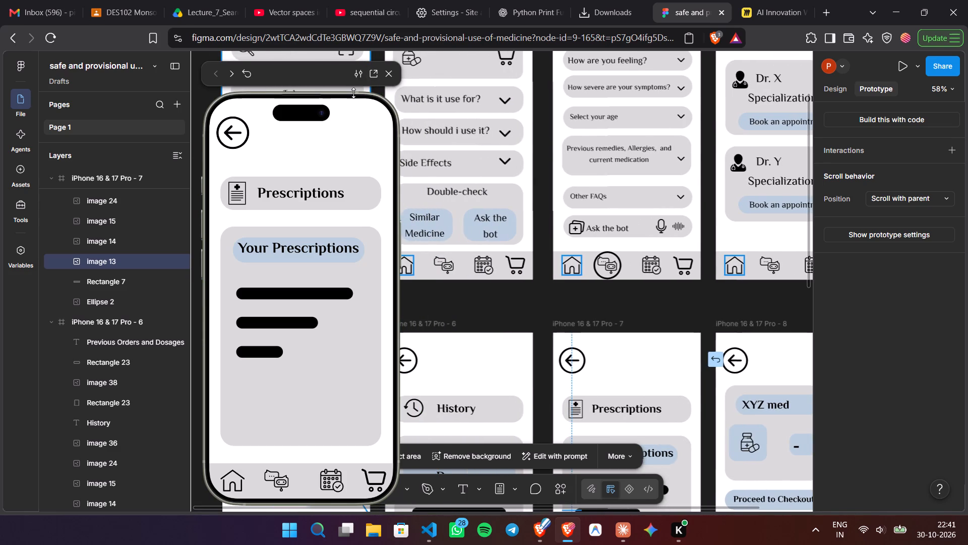
left_click_drag(353, 93, 286, 65)
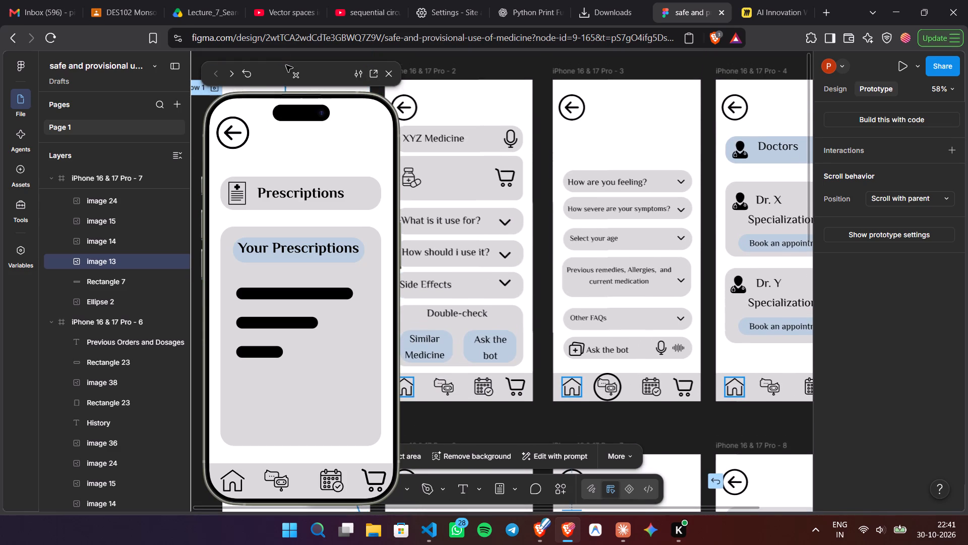
left_click_drag(286, 65, 337, 84)
left_click_drag(337, 84, 334, 84)
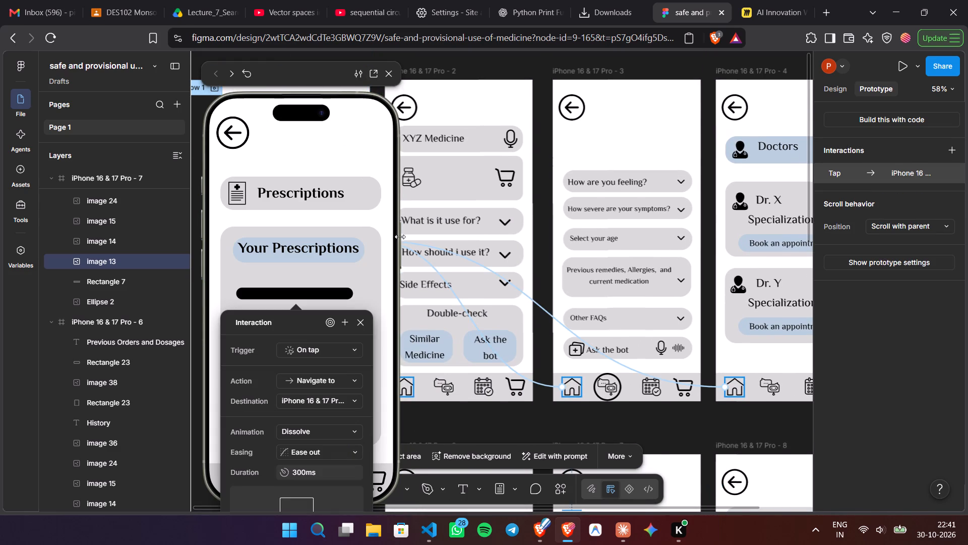
left_click(336, 216)
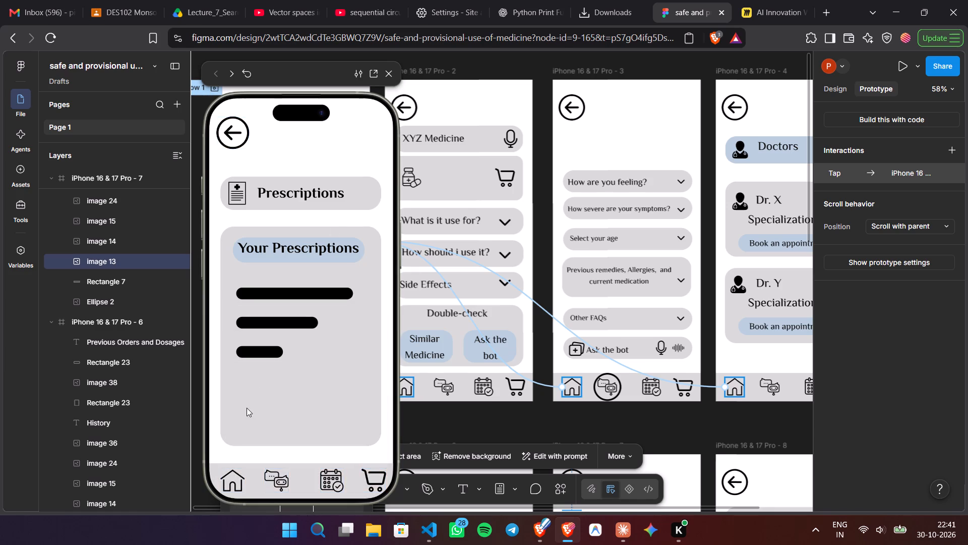
left_click(263, 426)
scroll(480, 411, "down", 5)
scroll(480, 411, "left", 1)
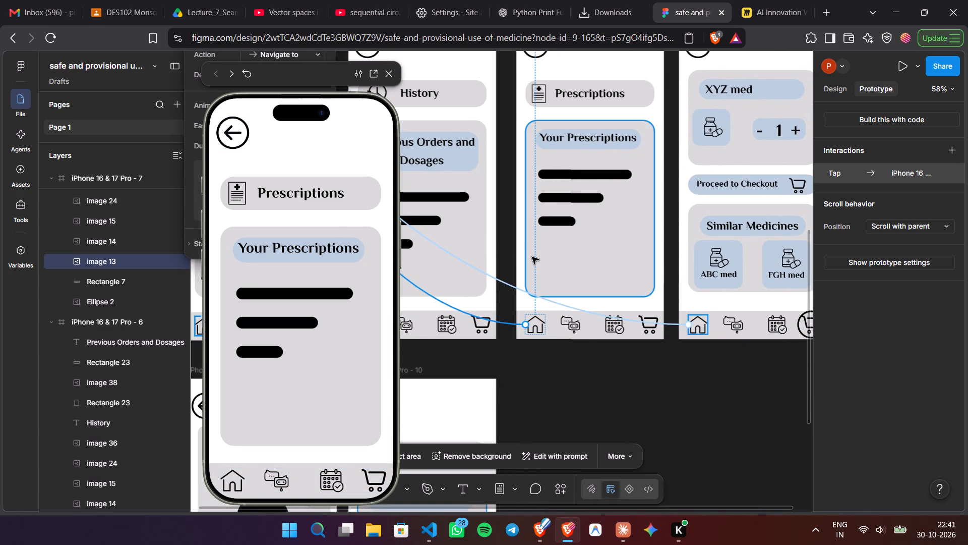
scroll(531, 257, "up", 2)
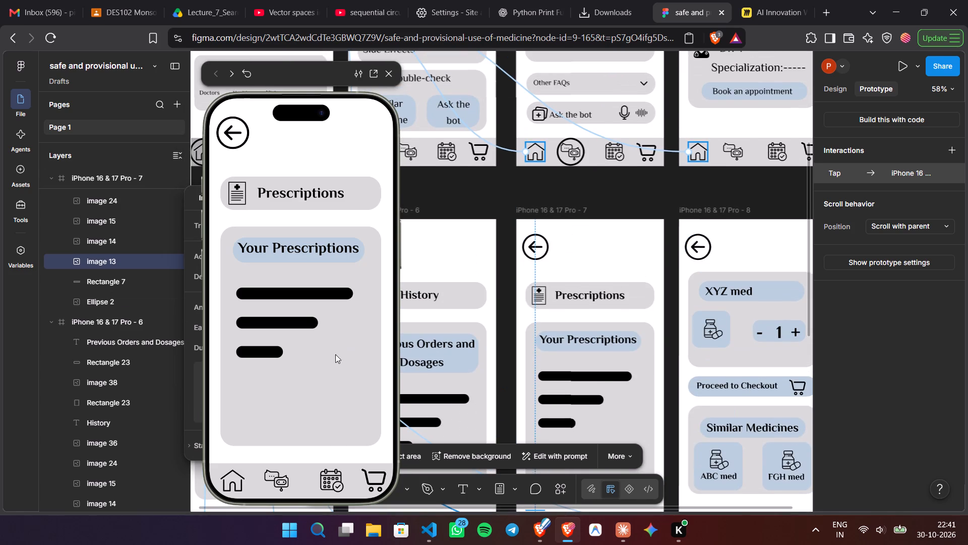
Test the Prescriptions screen's cart icon in the preview and check the cart screen's tappable areas.
left_click(330, 362)
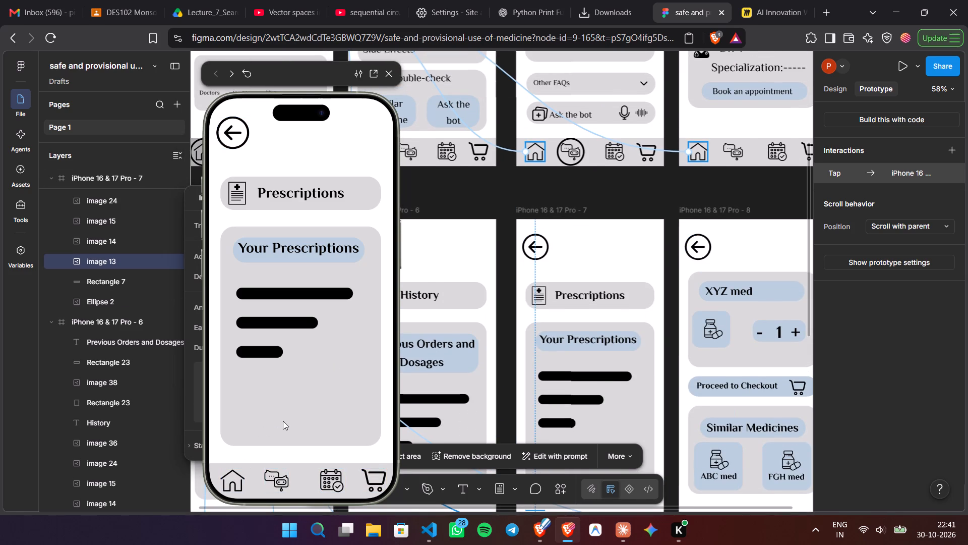
left_click(283, 421)
left_click(377, 475)
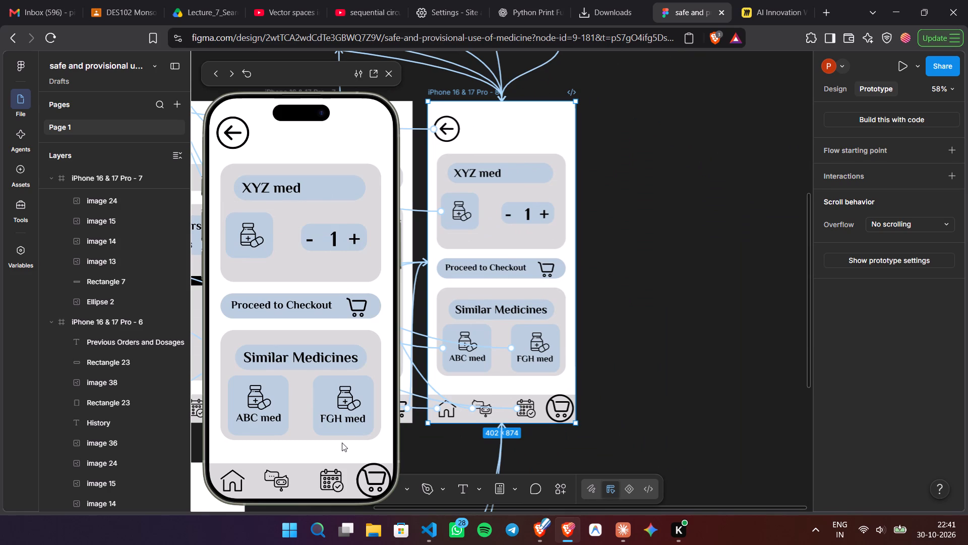
left_click(342, 448)
left_click(342, 448)
left_click(348, 453)
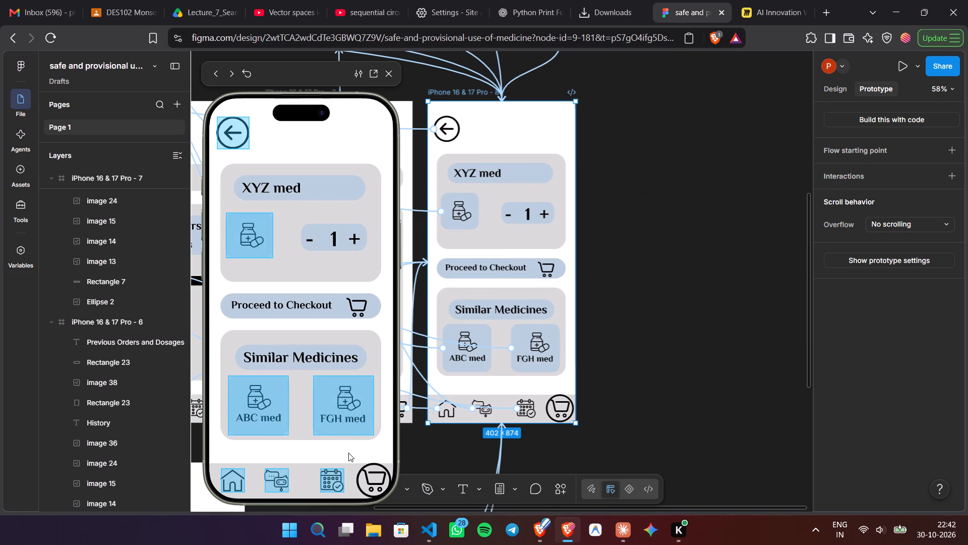
left_click(348, 453)
Test the preview's navigation from the cart screen to home, on to the profile screen, and back home through the cart.
scroll(606, 414, "right", 3)
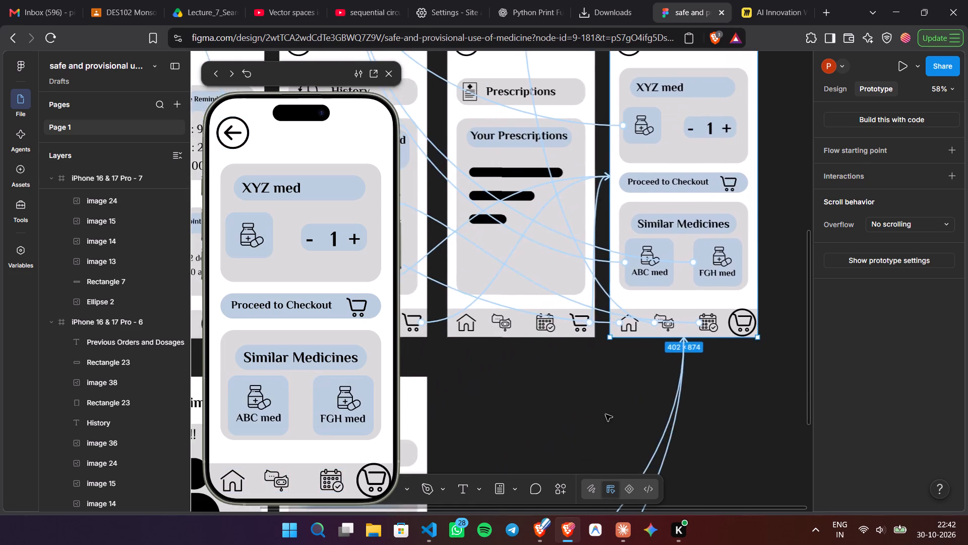
scroll(606, 414, "right", 5)
scroll(606, 414, "down", 2)
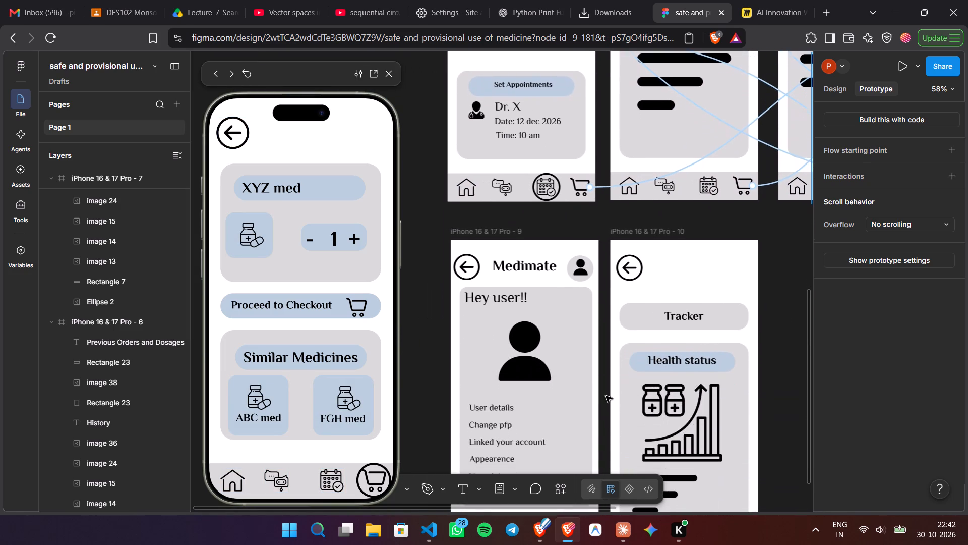
left_click(235, 474)
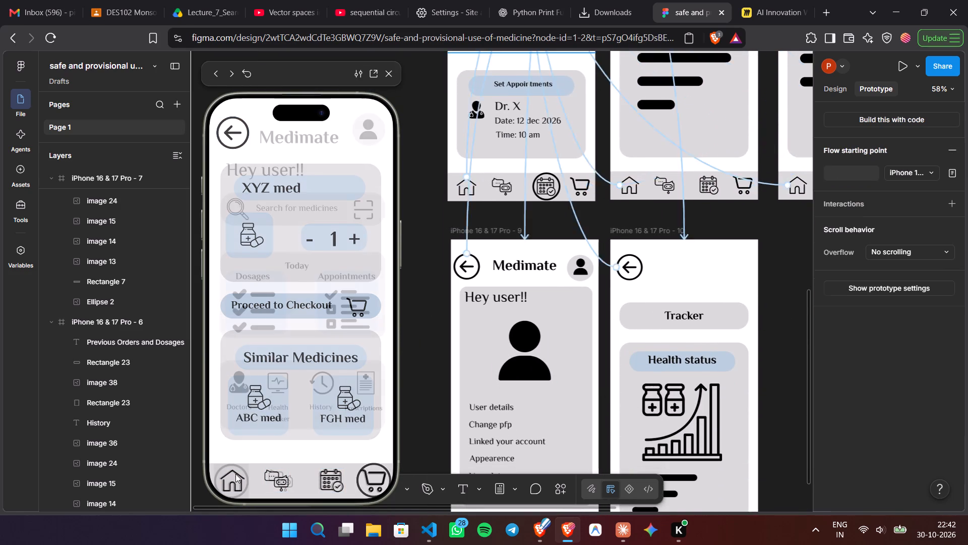
left_click(360, 169)
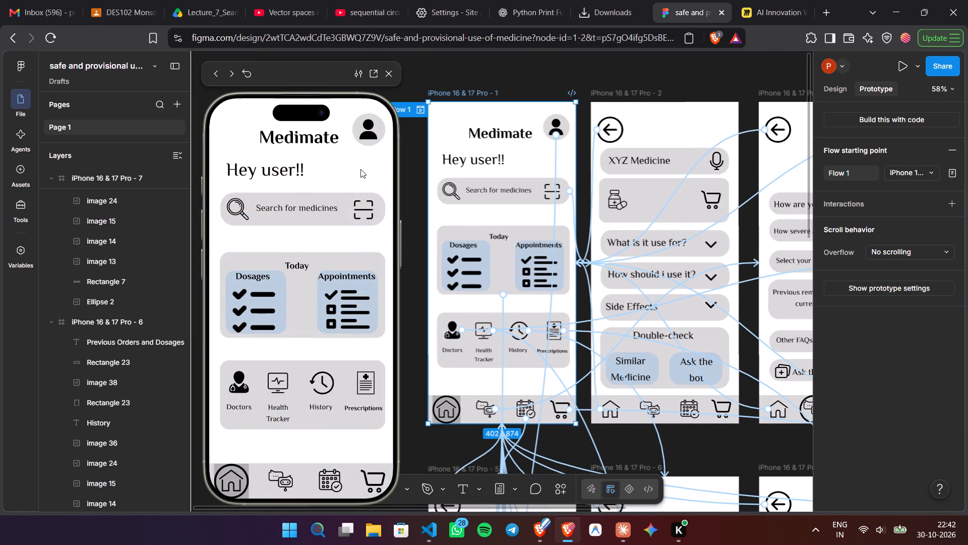
left_click(375, 125)
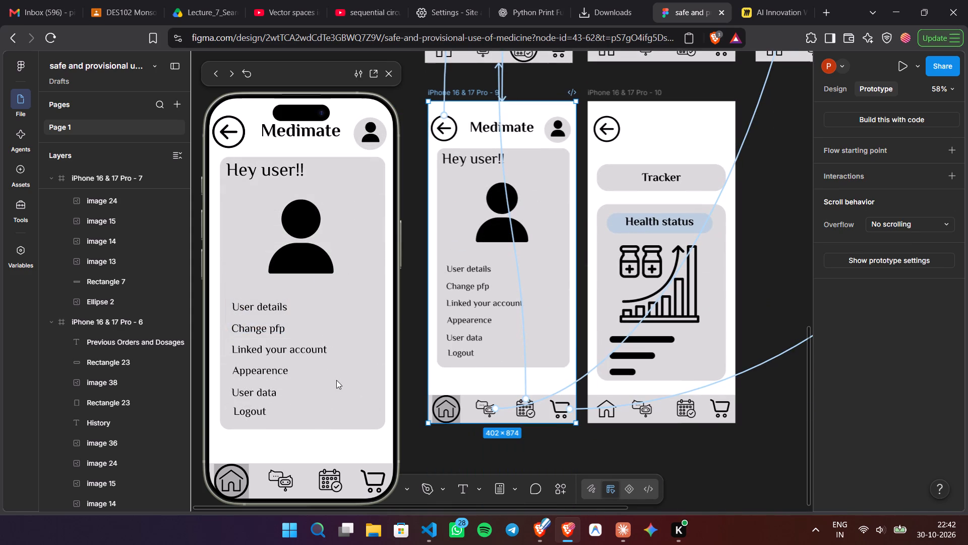
left_click(336, 380)
left_click(367, 481)
left_click(230, 477)
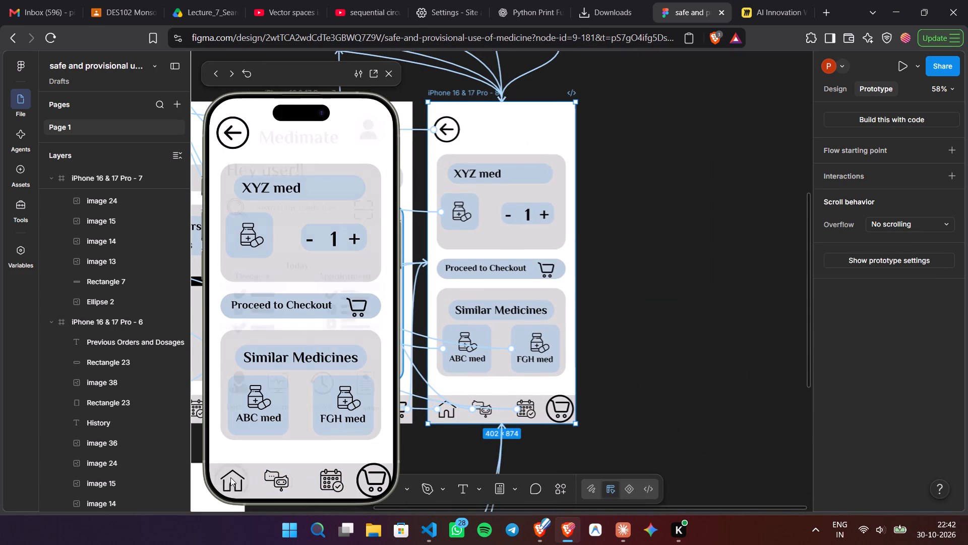
scroll(451, 331, "down", 7)
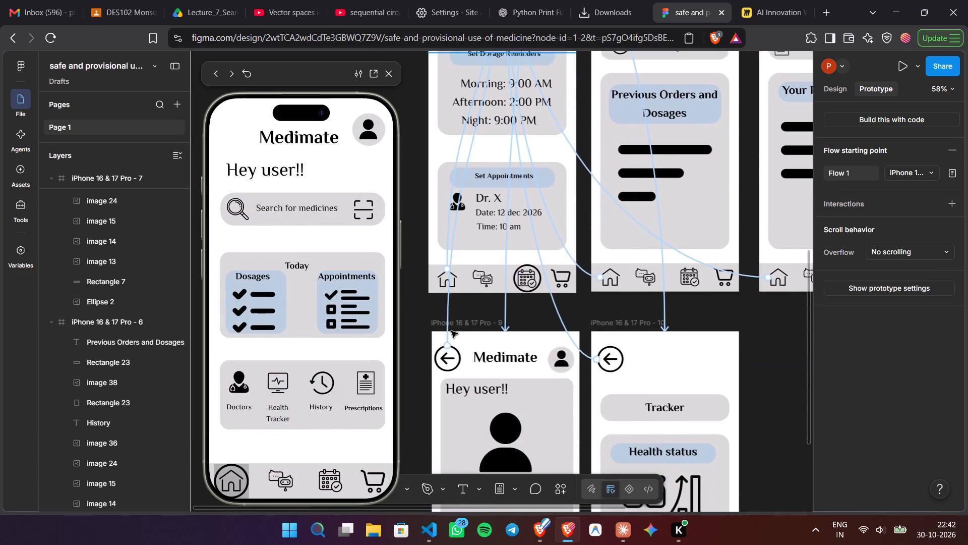
scroll(585, 390, "down", 3)
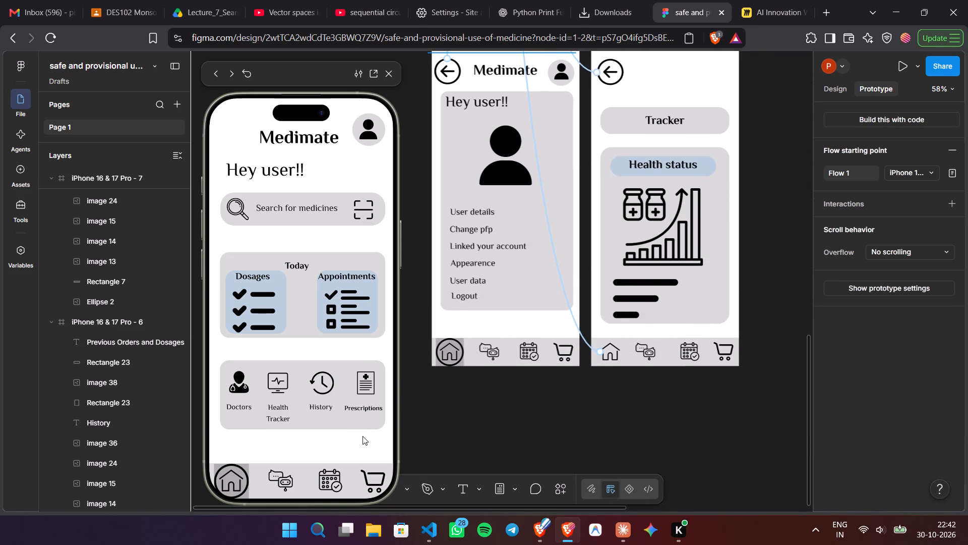
Test the preview's navigation from the home screen to the Health Tracker screen and back home through the back arrow.
left_click(362, 436)
left_click(362, 436)
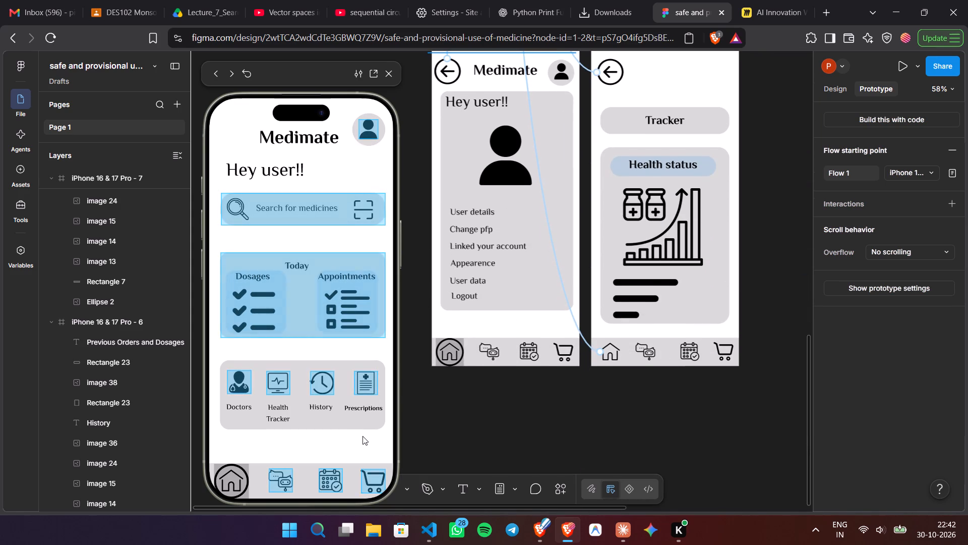
left_click(281, 386)
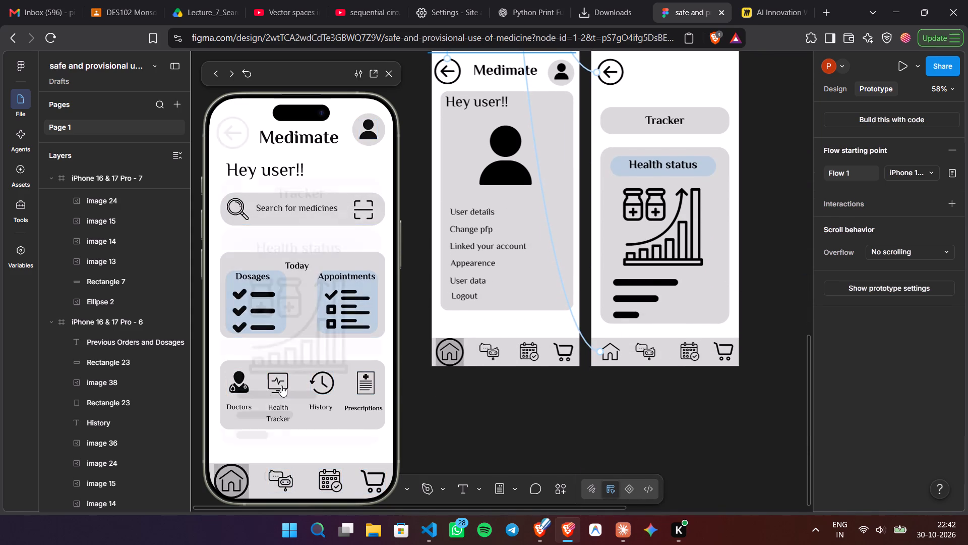
left_click(298, 451)
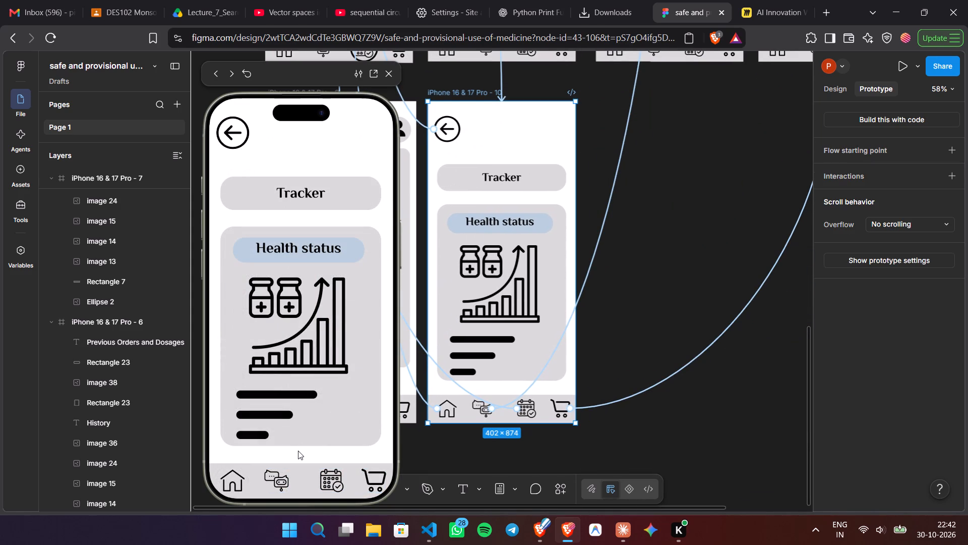
left_click(298, 451)
left_click(231, 141)
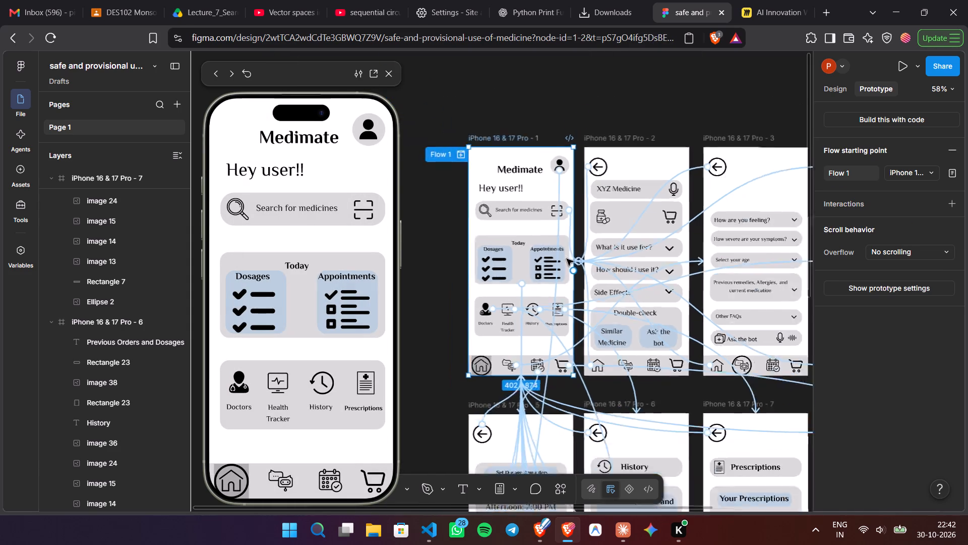
Capture a screenshot of all linked prototype screens with the design file alone in its own maximized browser window.
scroll(653, 346, "down", 1)
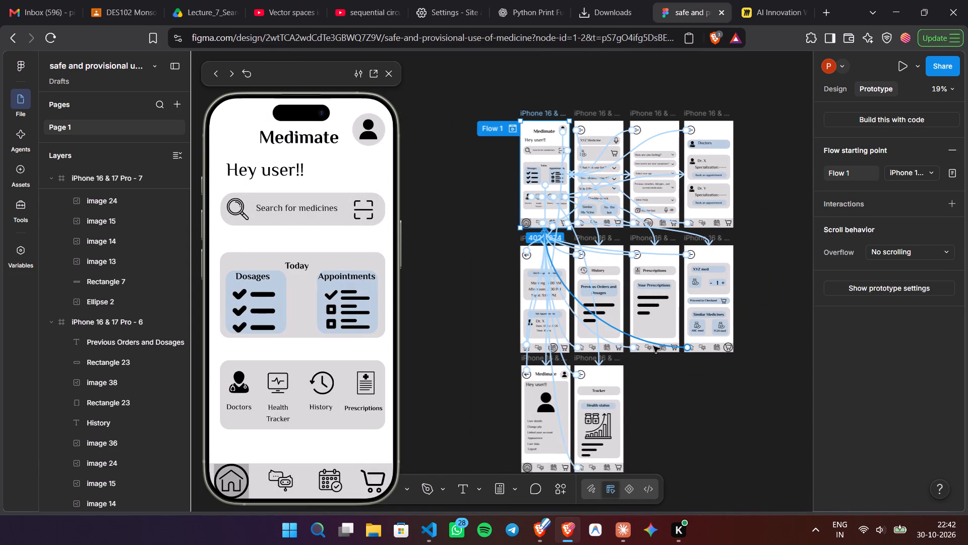
scroll(653, 346, "down", 2)
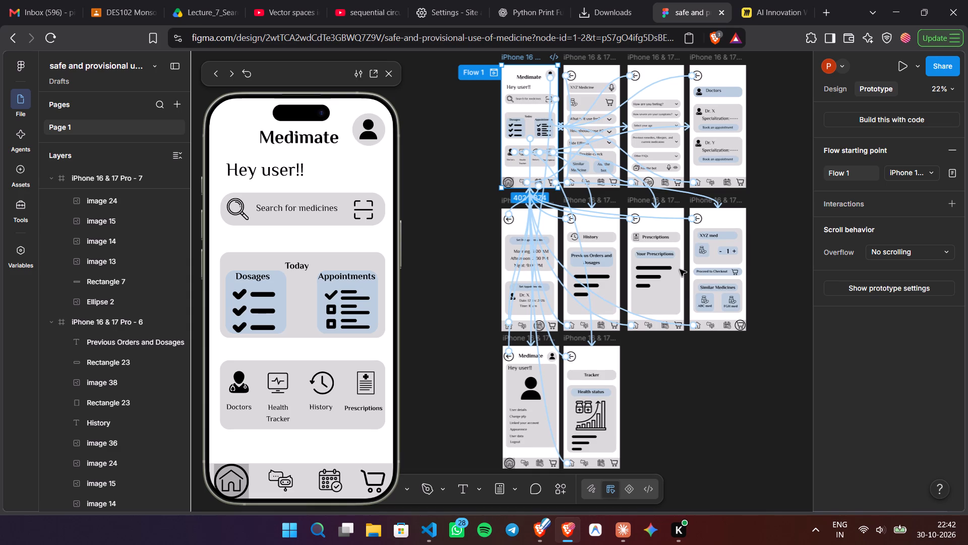
left_click_drag(697, 10, 737, 52)
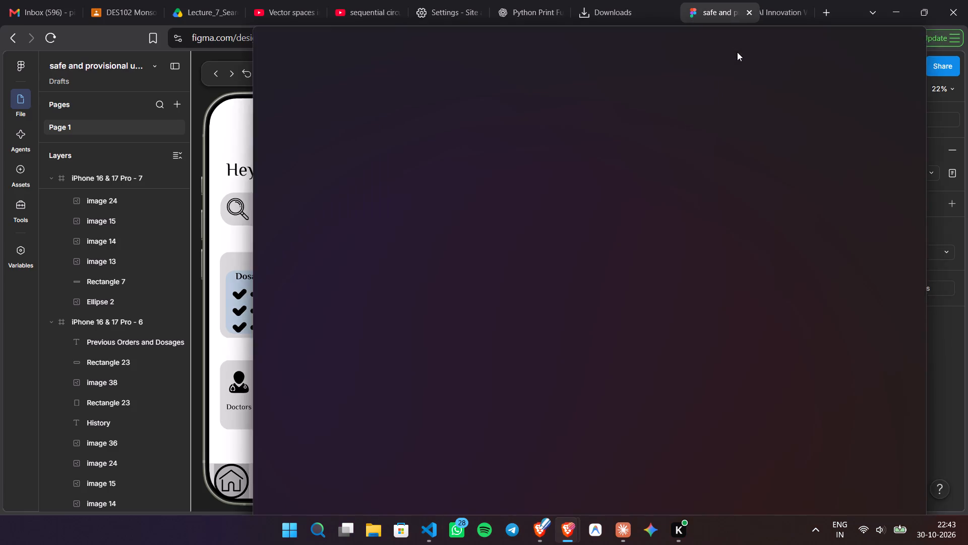
left_click_drag(737, 52, 662, 84)
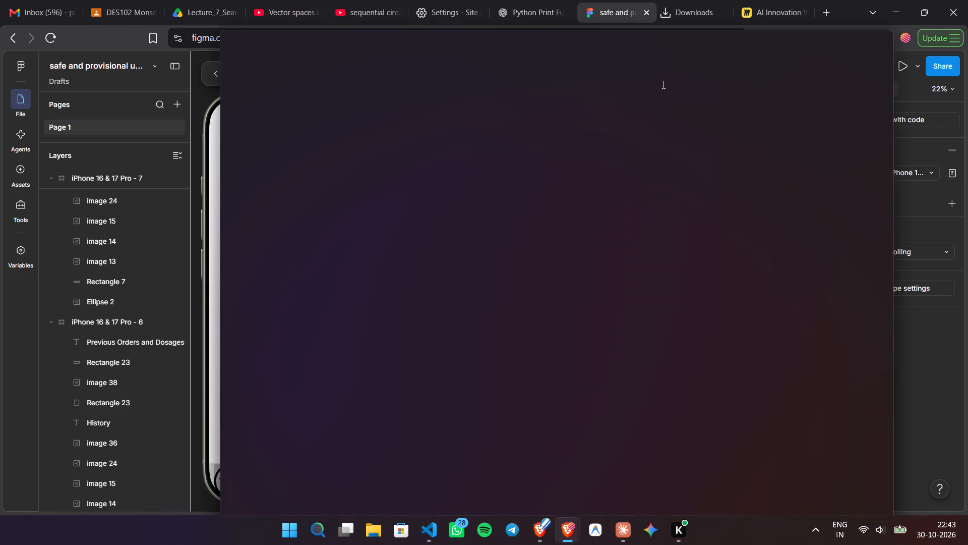
left_click_drag(662, 84, 662, 85)
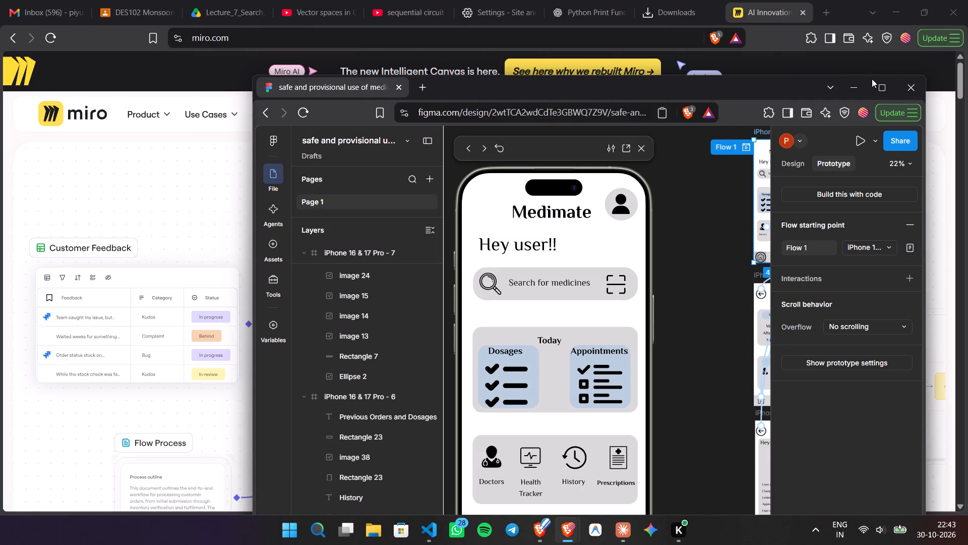
left_click(880, 84)
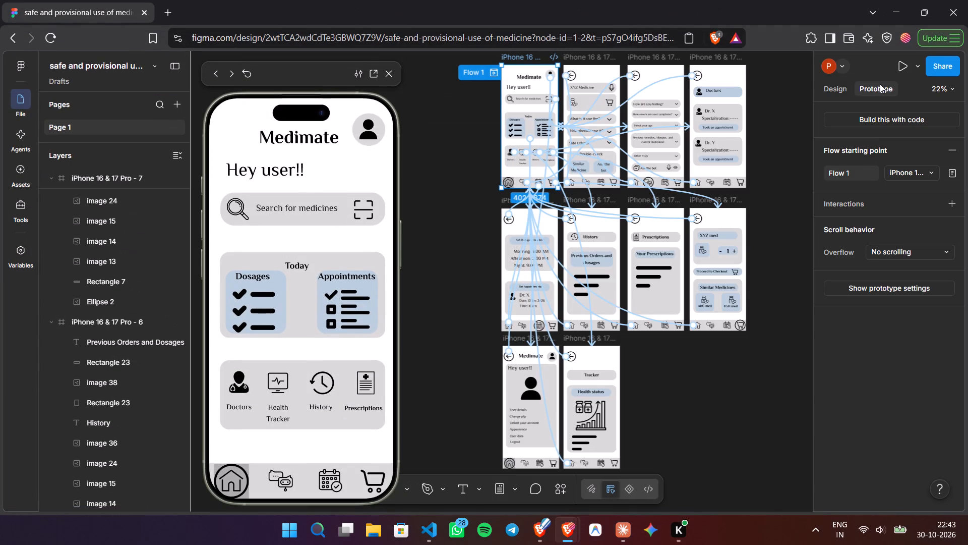
key("super+Print")
Return the design file's tab to the main browser window, placing it after the Miro tab.
left_click_drag(96, 9, 297, 34)
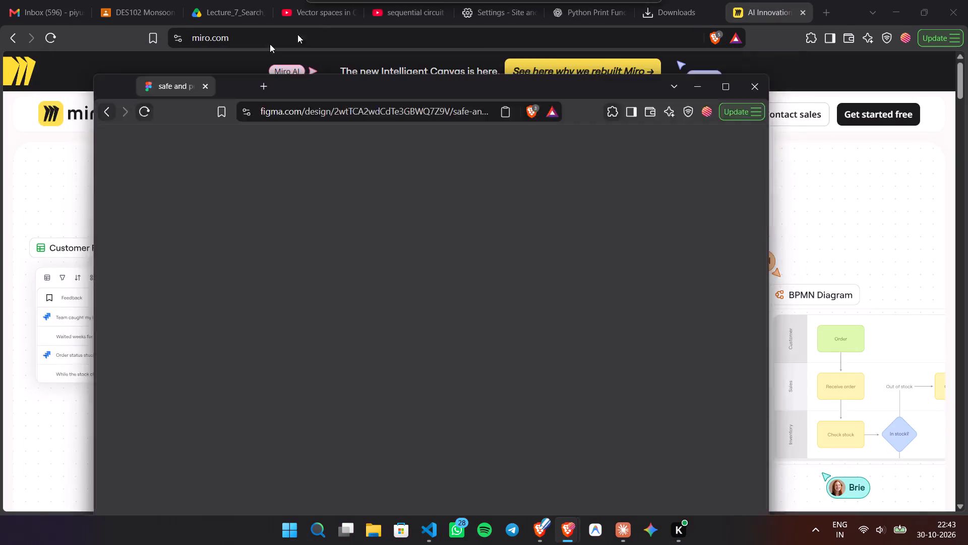
left_click_drag(297, 34, 463, 16)
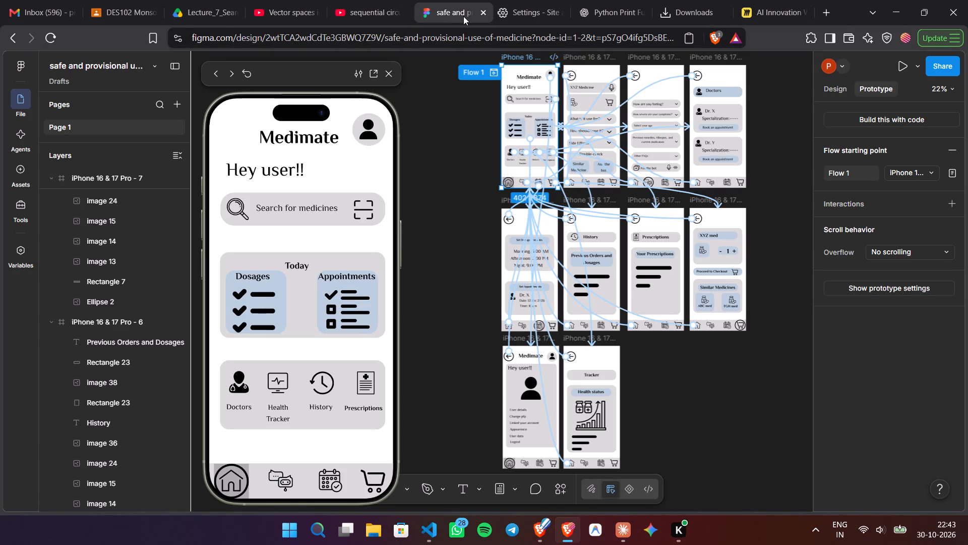
left_click_drag(463, 16, 643, 20)
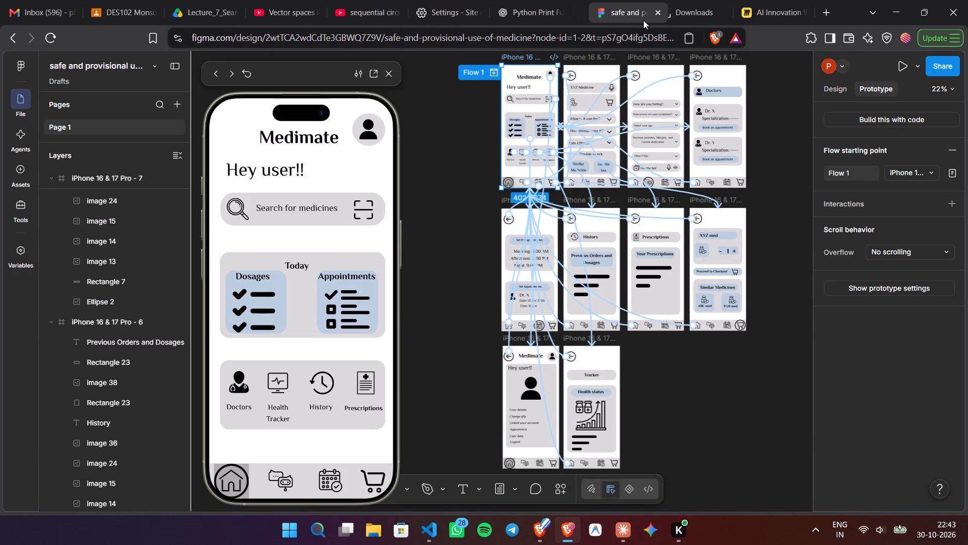
left_click_drag(643, 20, 795, 19)
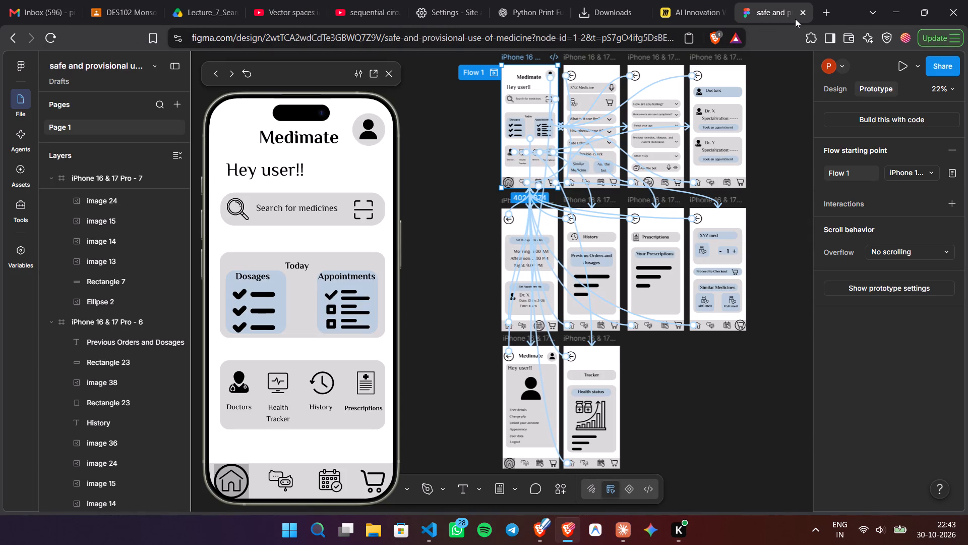
Present the prototype and test going from home to the profile and chatbot screens and back, then close the presentation.
left_click(775, 124)
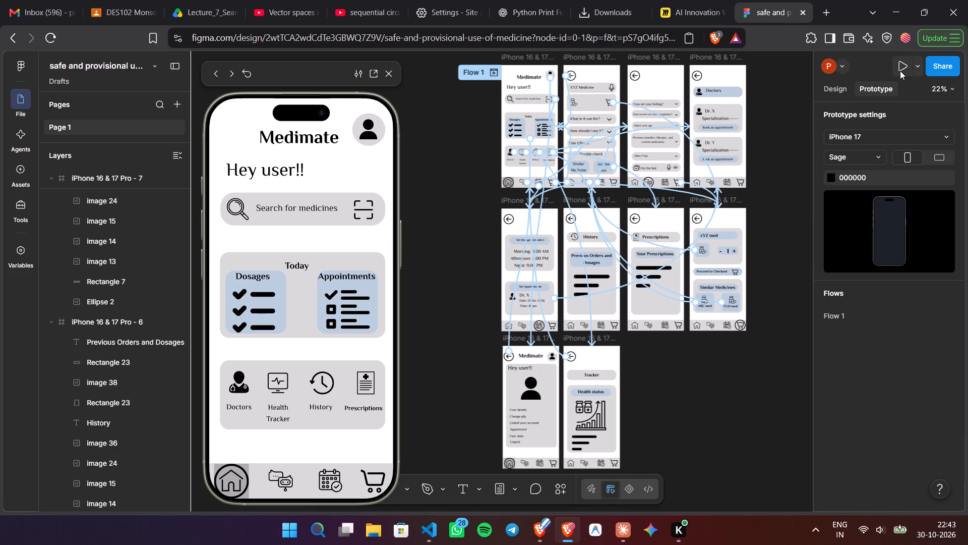
left_click(900, 71)
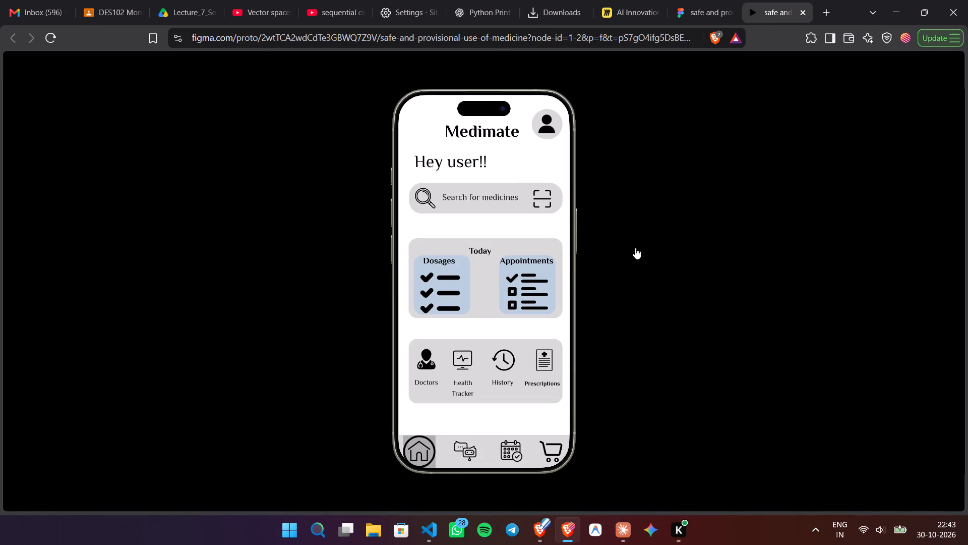
left_click(528, 158)
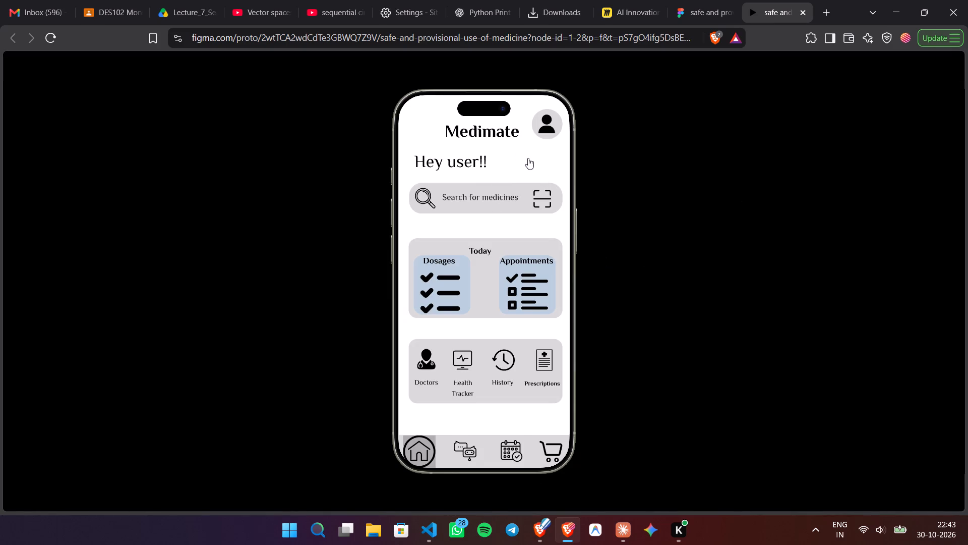
left_click(528, 158)
left_click(528, 158)
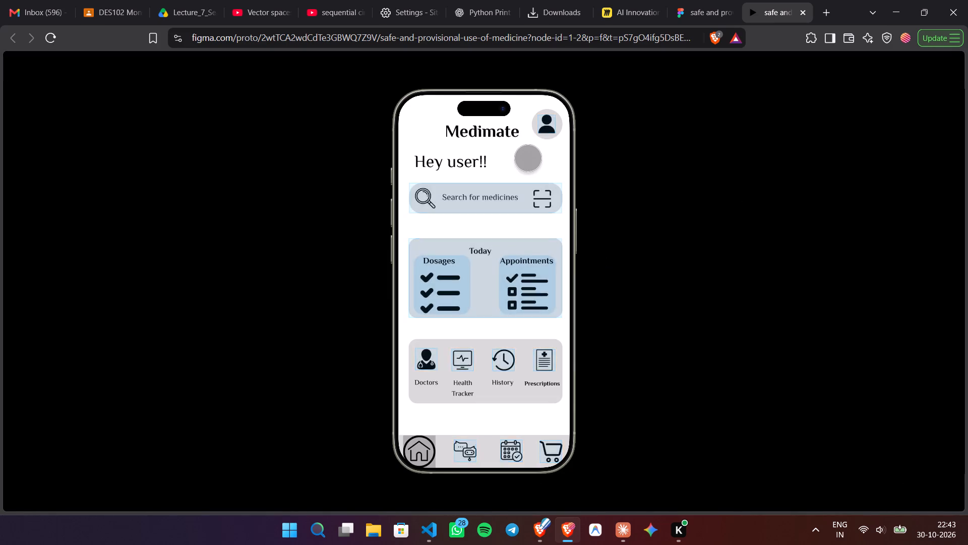
left_click(548, 130)
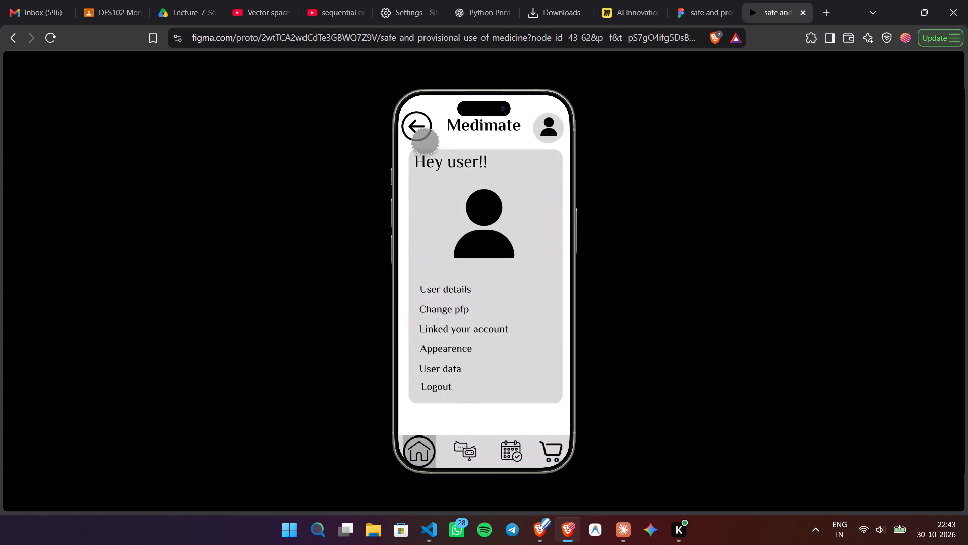
left_click(414, 133)
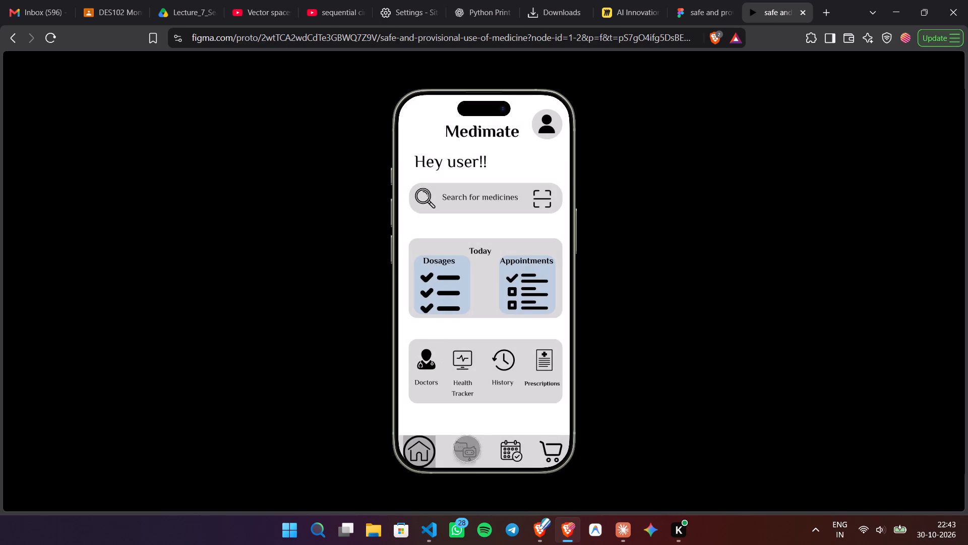
left_click(466, 462)
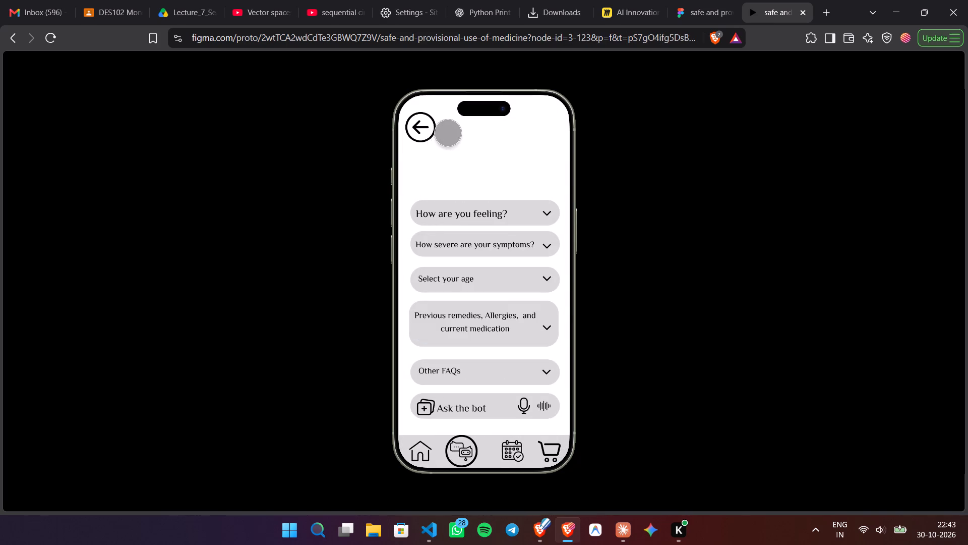
left_click(433, 136)
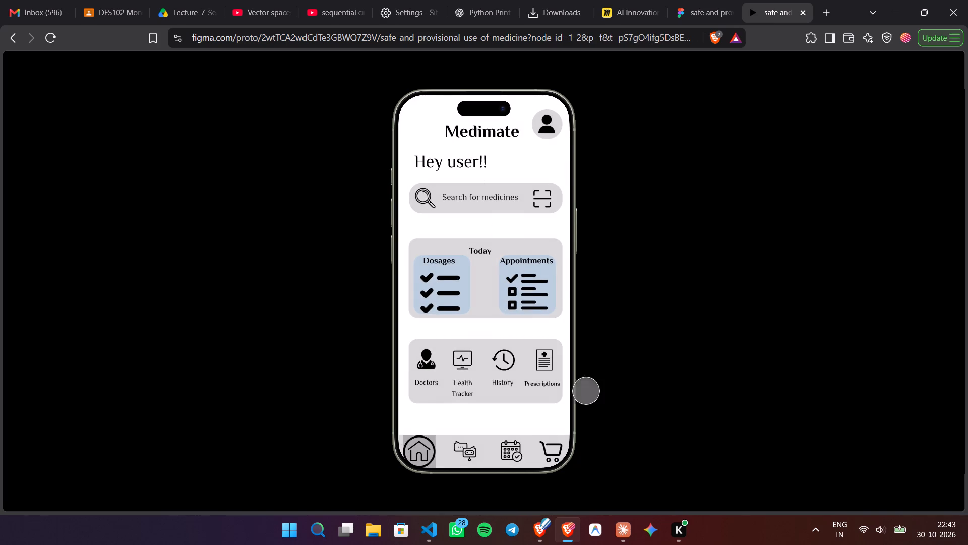
left_click(803, 14)
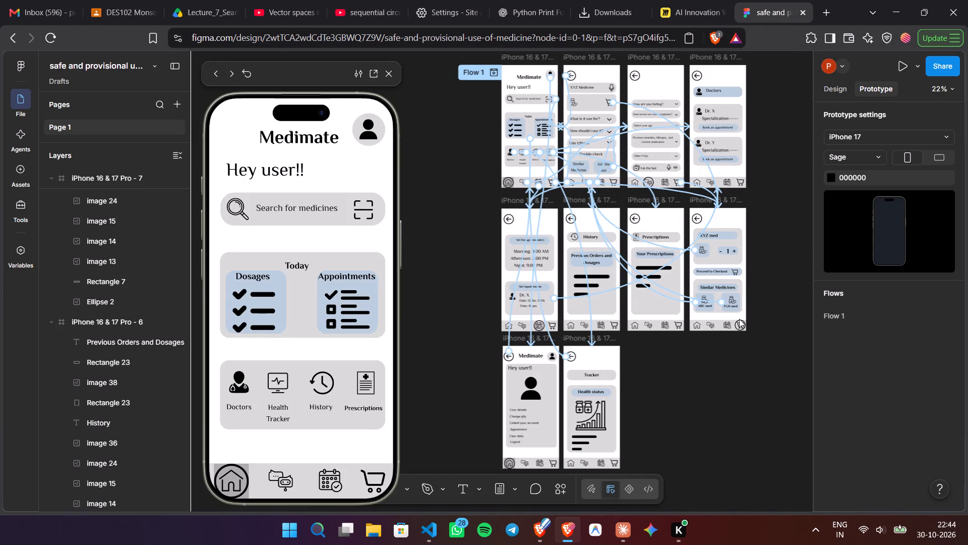
left_click(933, 70)
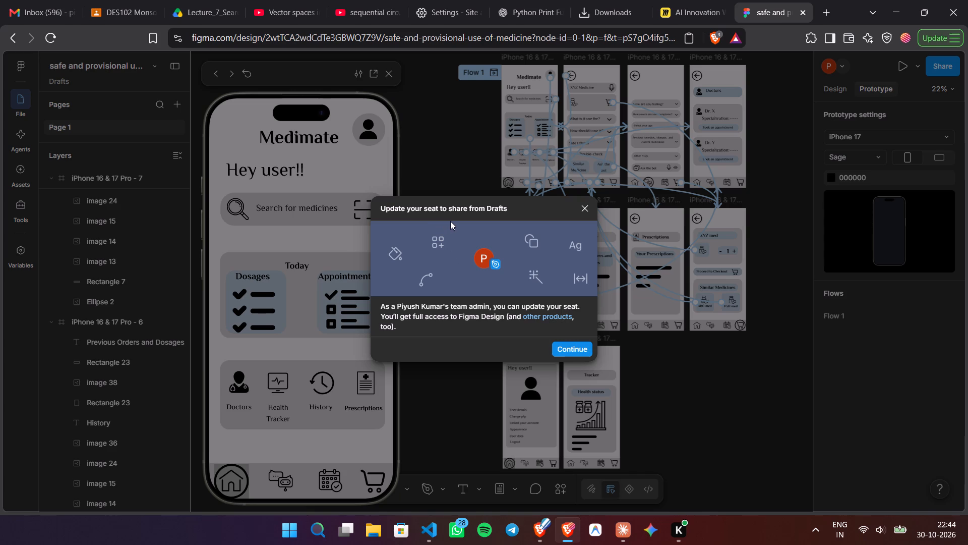
left_click(571, 349)
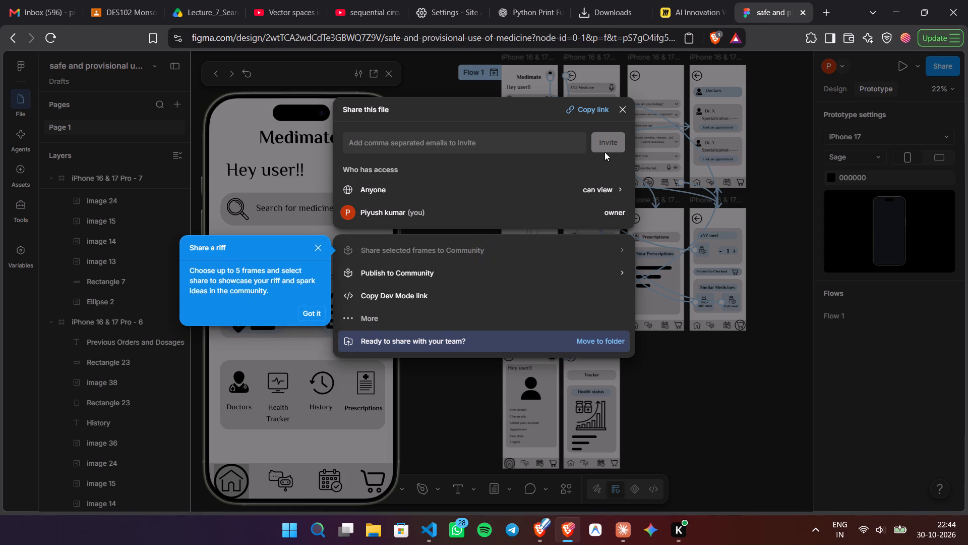